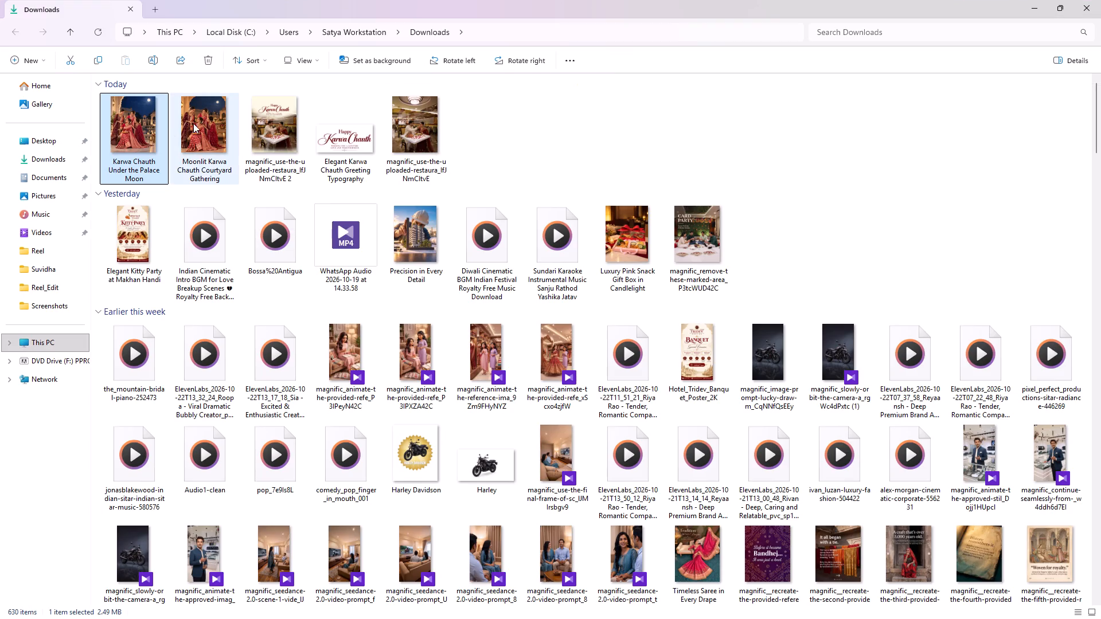
double_click(116, 127)
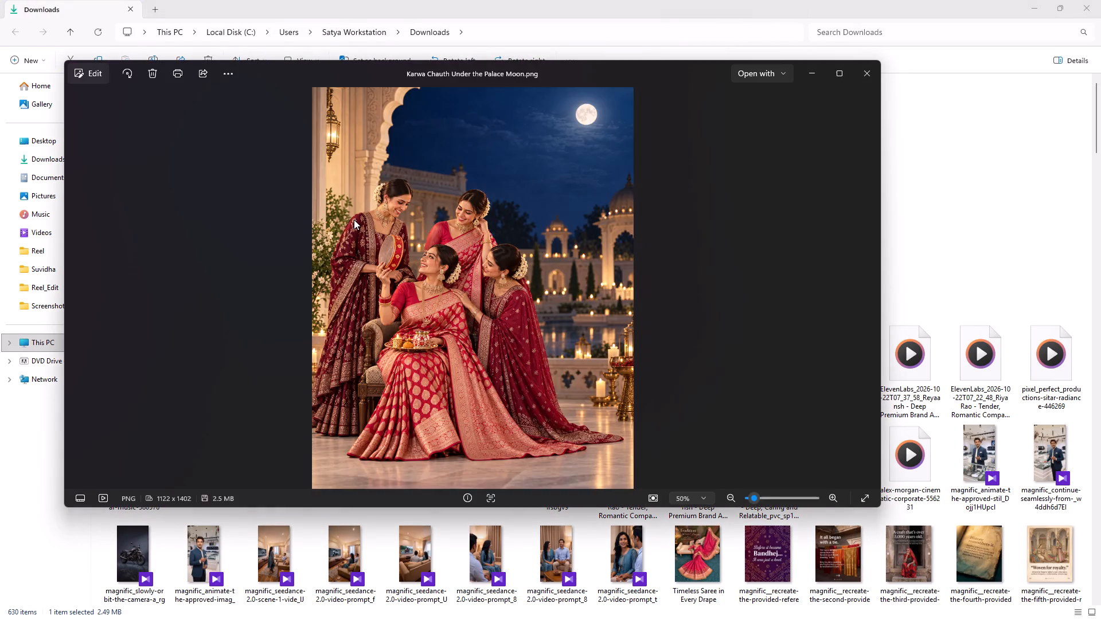
key("Right")
key("Left")
key("Right")
key("Left")
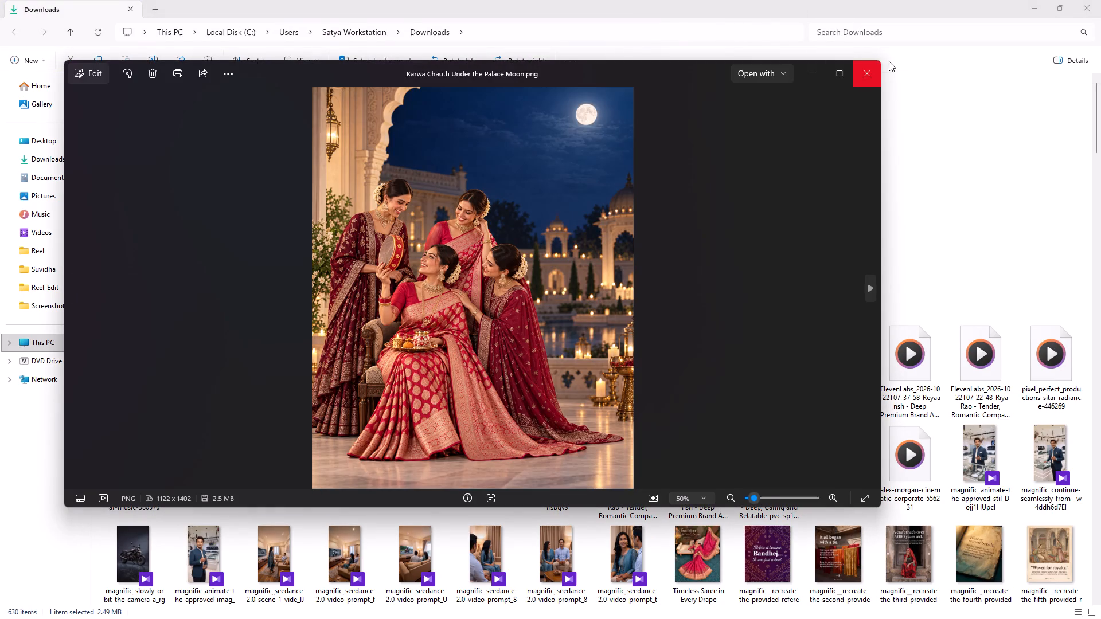
left_click(868, 69)
Permanently delete the "Moonlit Karwa Chauth Courtyard Gathering" image from the Downloads folder.
left_click(221, 131)
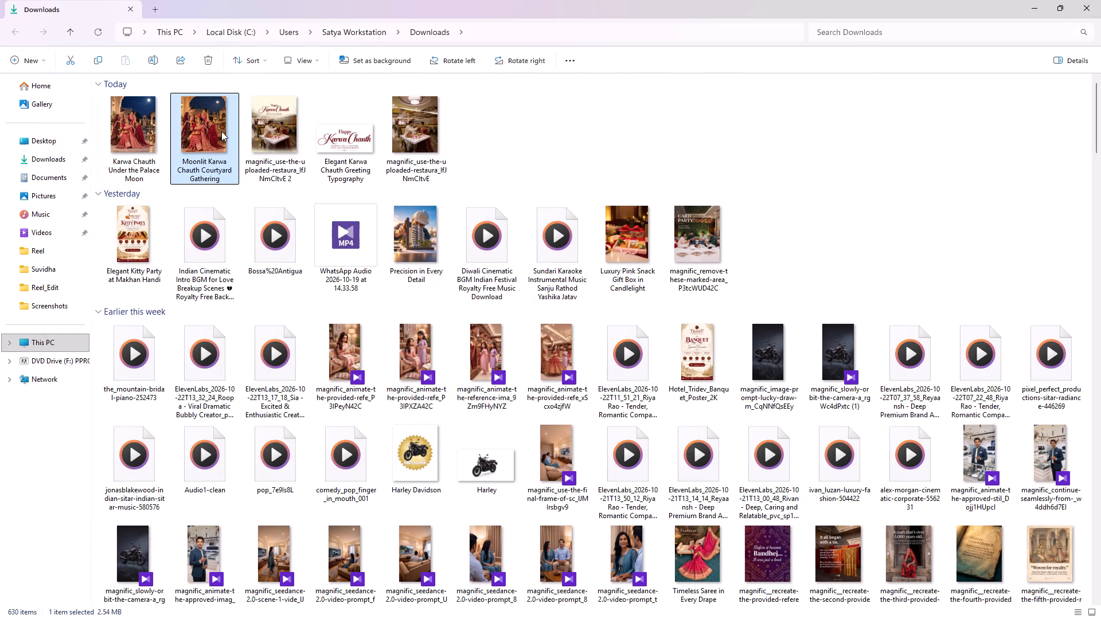
key("shift+Delete")
key("Return")
double_click(125, 112)
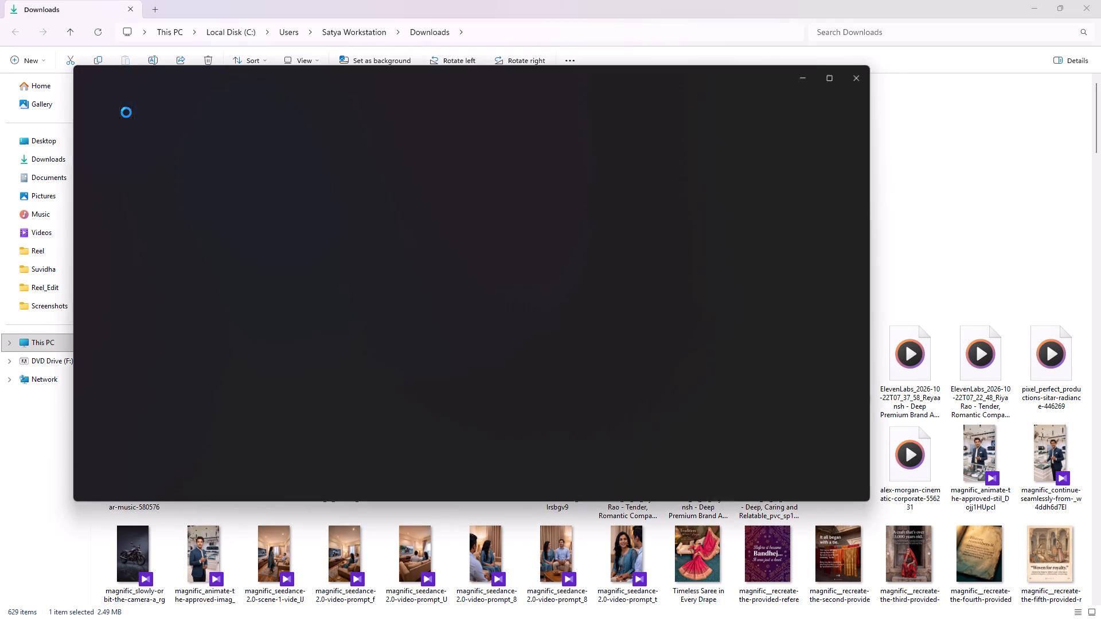
left_click(873, 71)
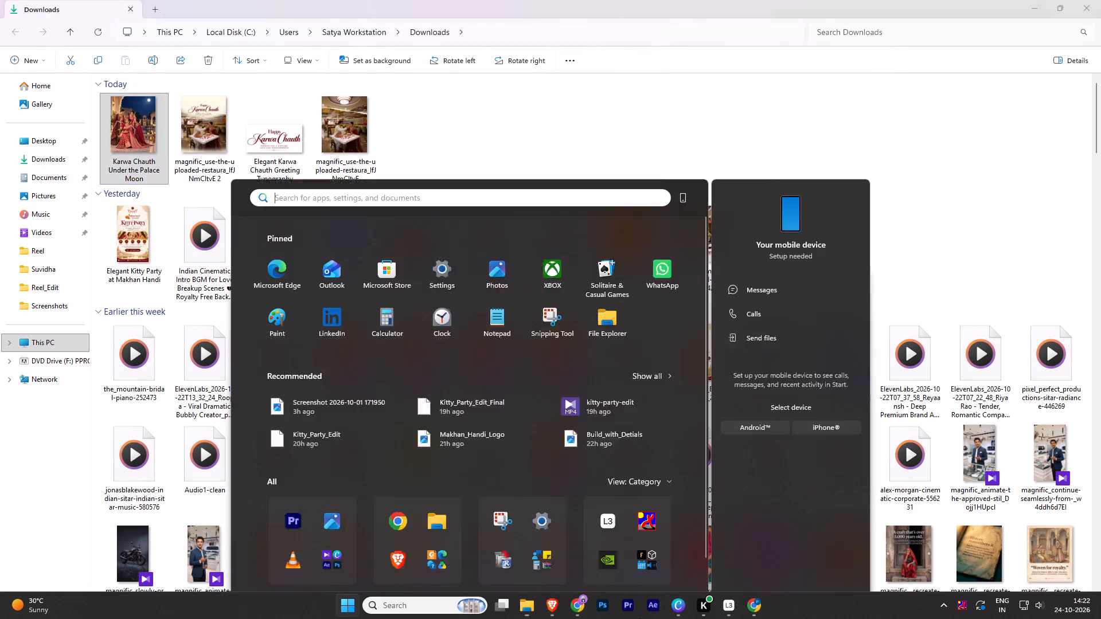
Switch to Canva, open the Suvidha_Sarees_Post design and duplicate its last page, page 98.
left_click(676, 608)
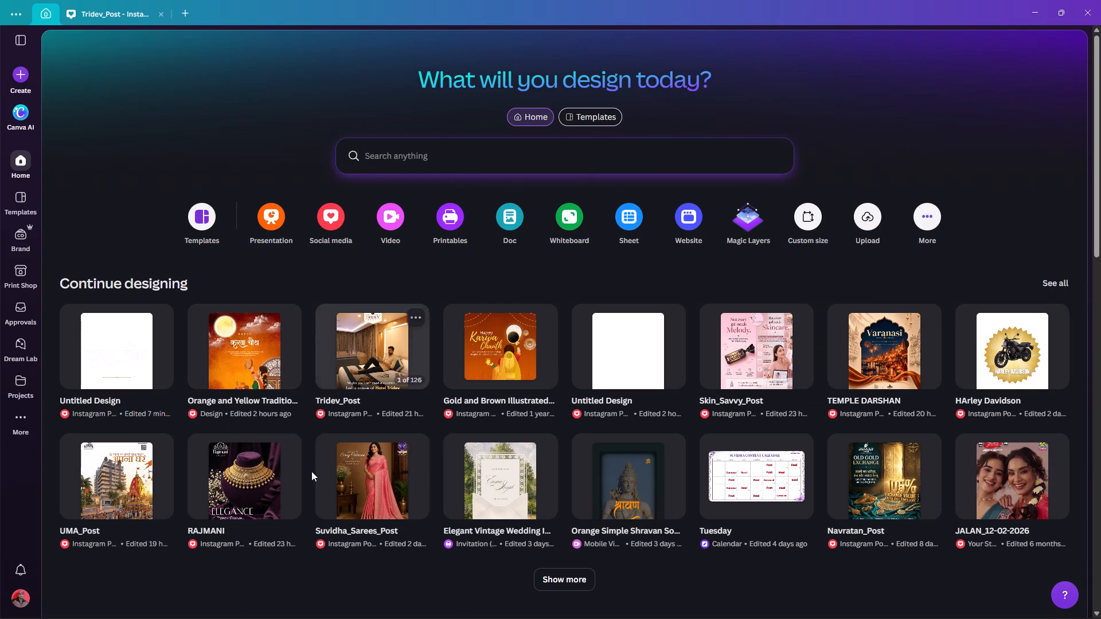
left_click(336, 473)
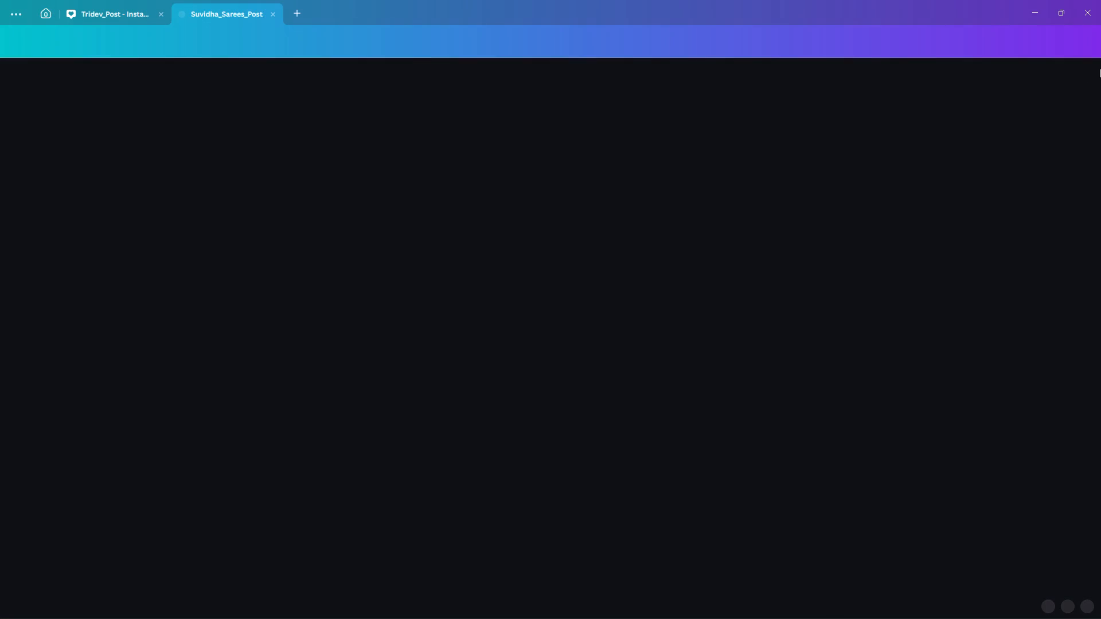
left_click_drag(1096, 65, 1100, 618)
left_click(698, 93)
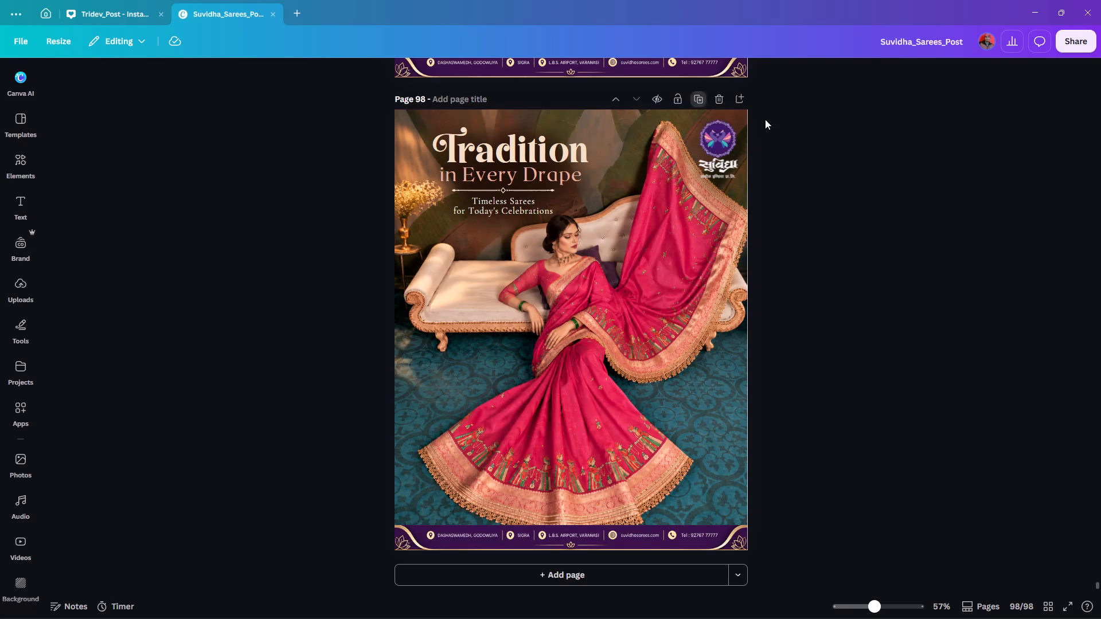
left_click(897, 215)
Clear the duplicated page 99 of its headline text, saree photo and logo shadow, keeping only the logo and footer.
left_click_drag(228, 172, 706, 446)
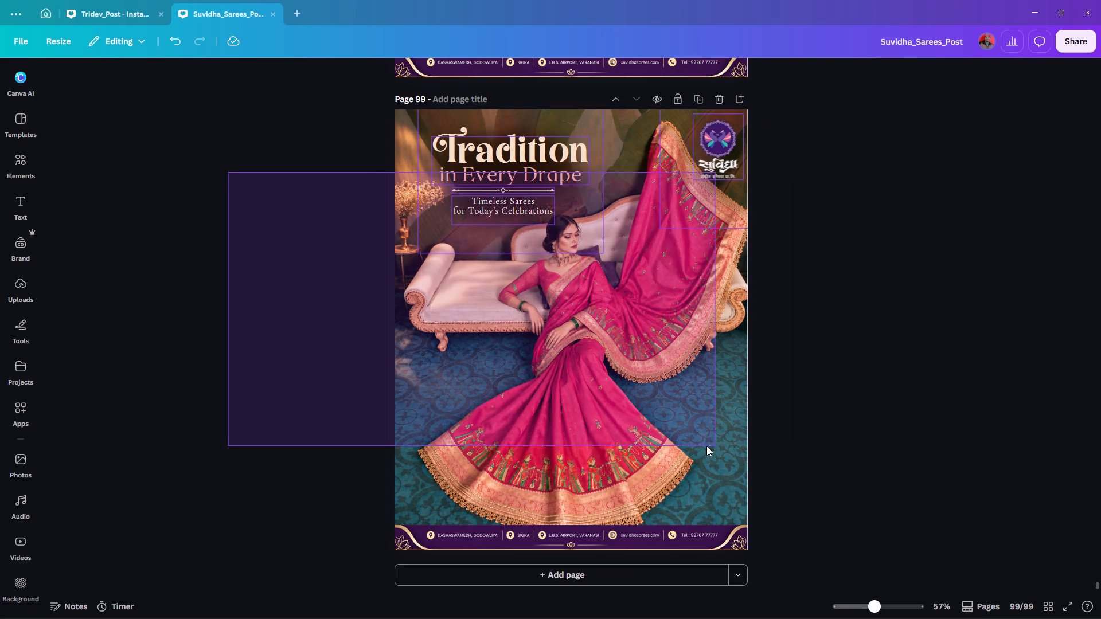
left_click_drag(706, 446, 612, 452)
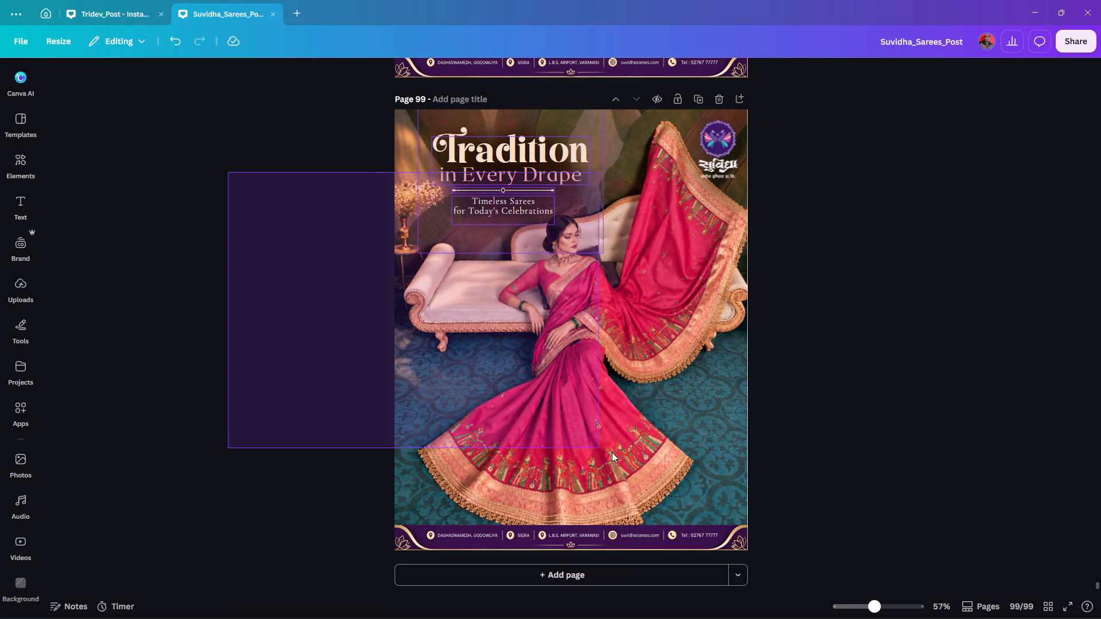
left_click_drag(612, 452, 639, 465)
key("Delete")
left_click(605, 428)
key("Delete")
left_click(850, 401)
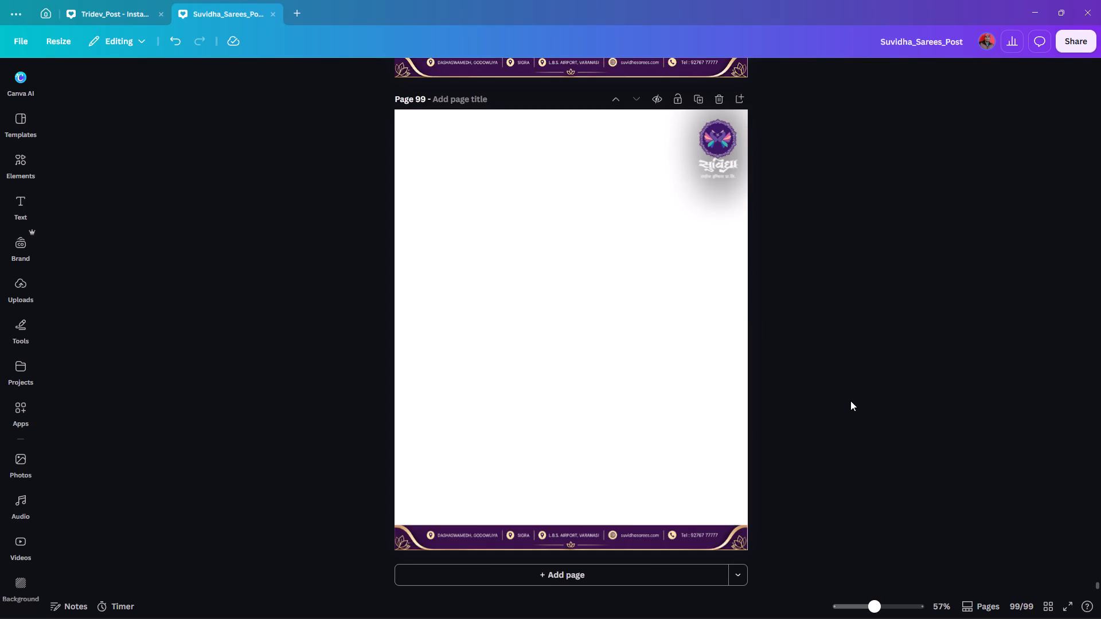
left_click(964, 369)
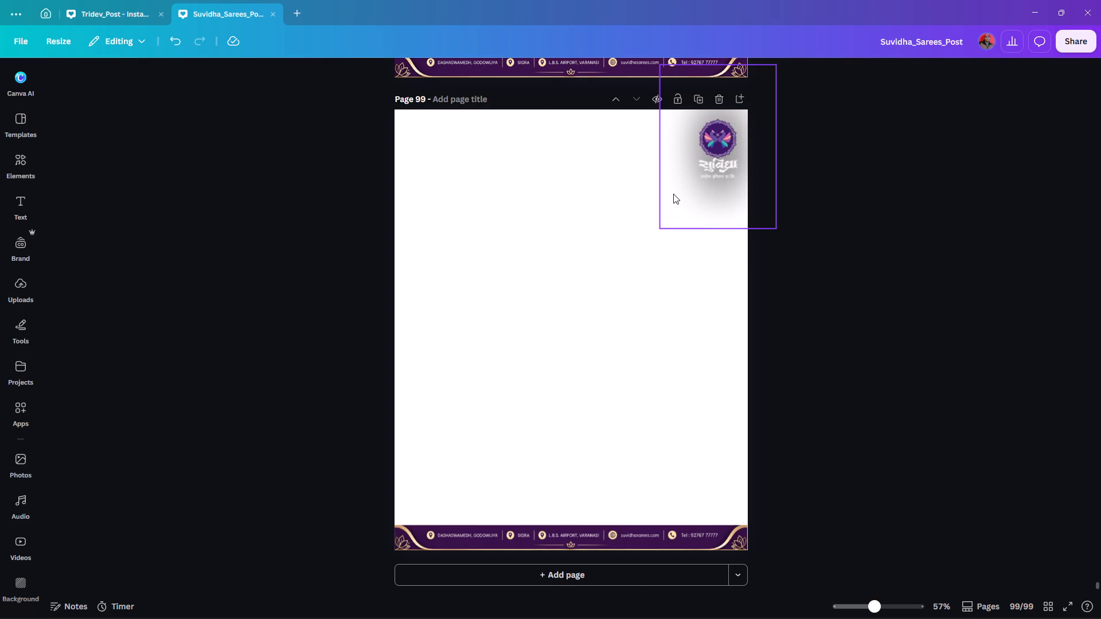
left_click(677, 193)
key("Delete")
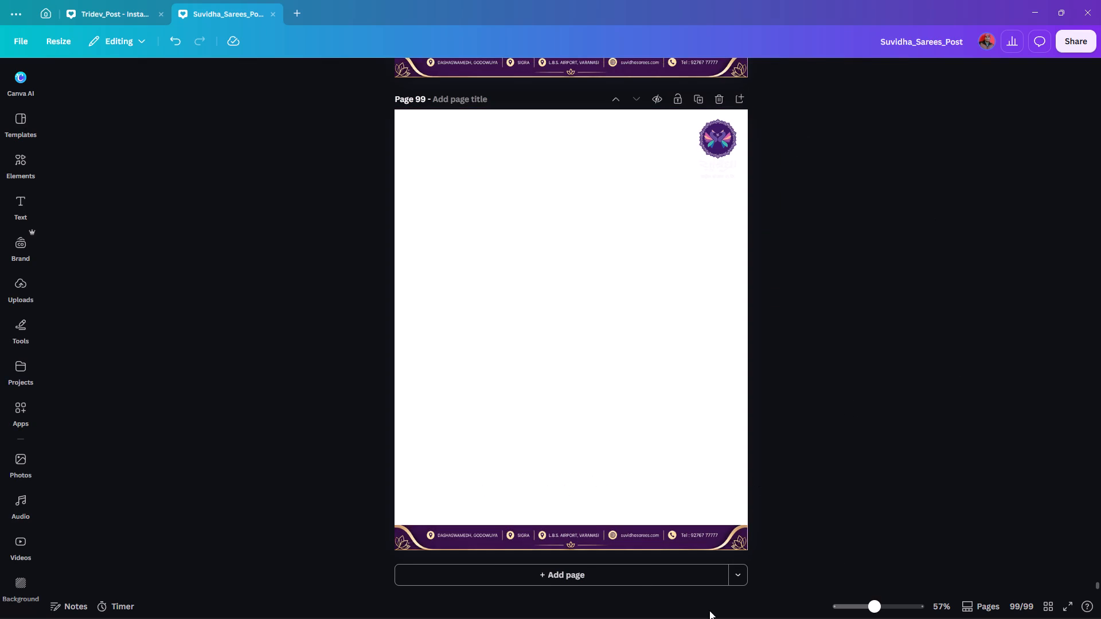
Upload "Karwa Chauth Under the Palace Moon" from the Downloads folder into the Canva design.
left_click(526, 606)
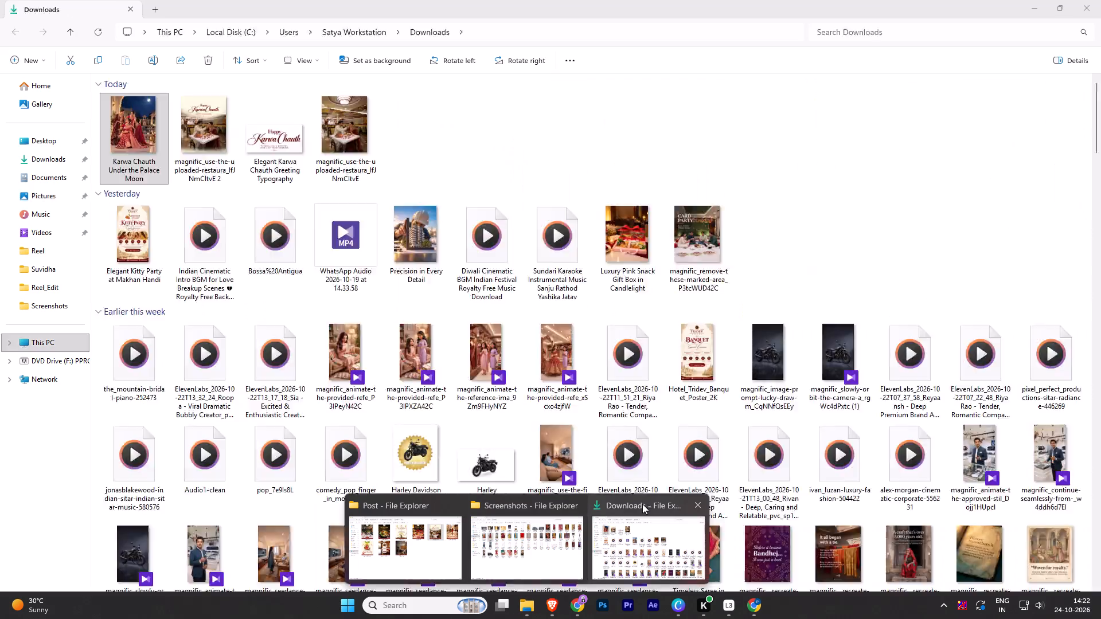
left_click(646, 515)
left_click_drag(131, 128, 653, 598)
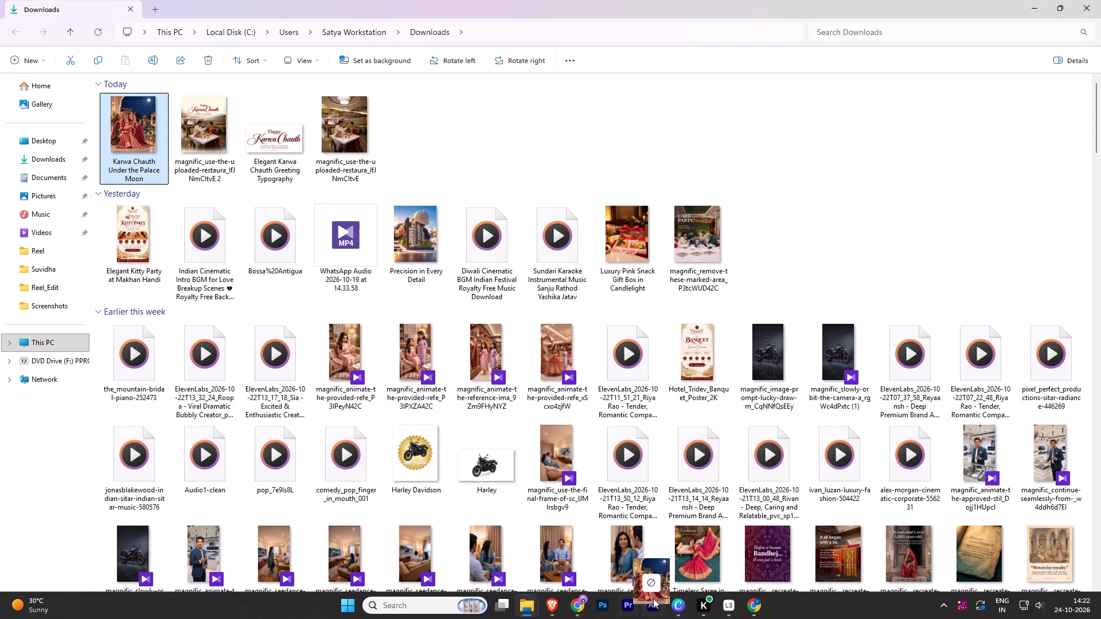
left_click_drag(653, 598, 280, 346)
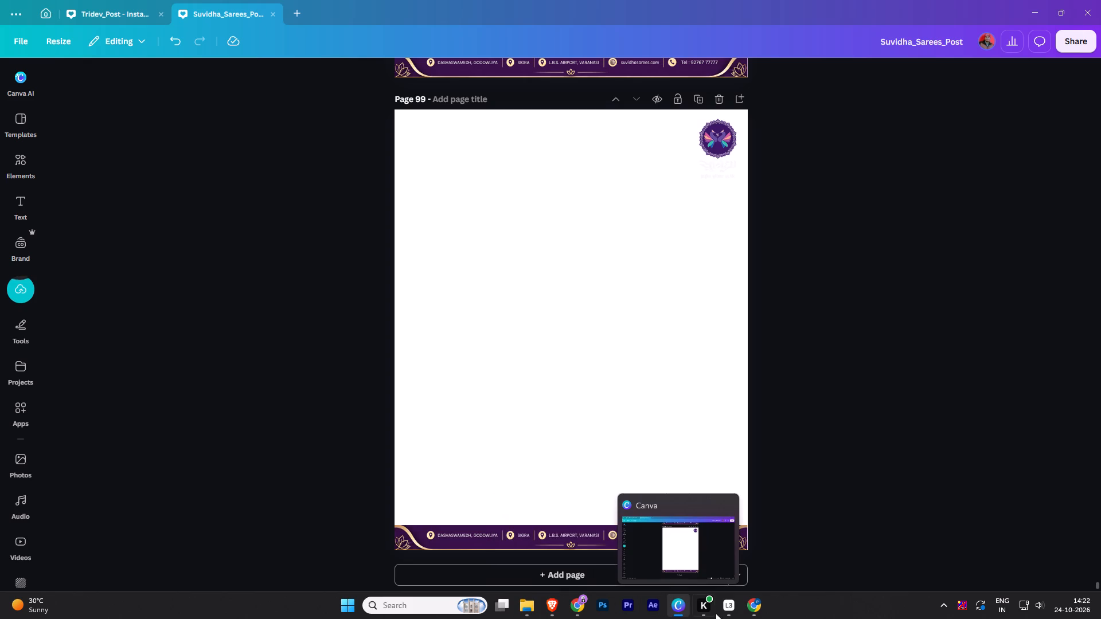
Fill page 99 with the uploaded Karwa Chauth image and send it behind the logo and footer.
left_click(7, 279)
left_click_drag(63, 224, 573, 280)
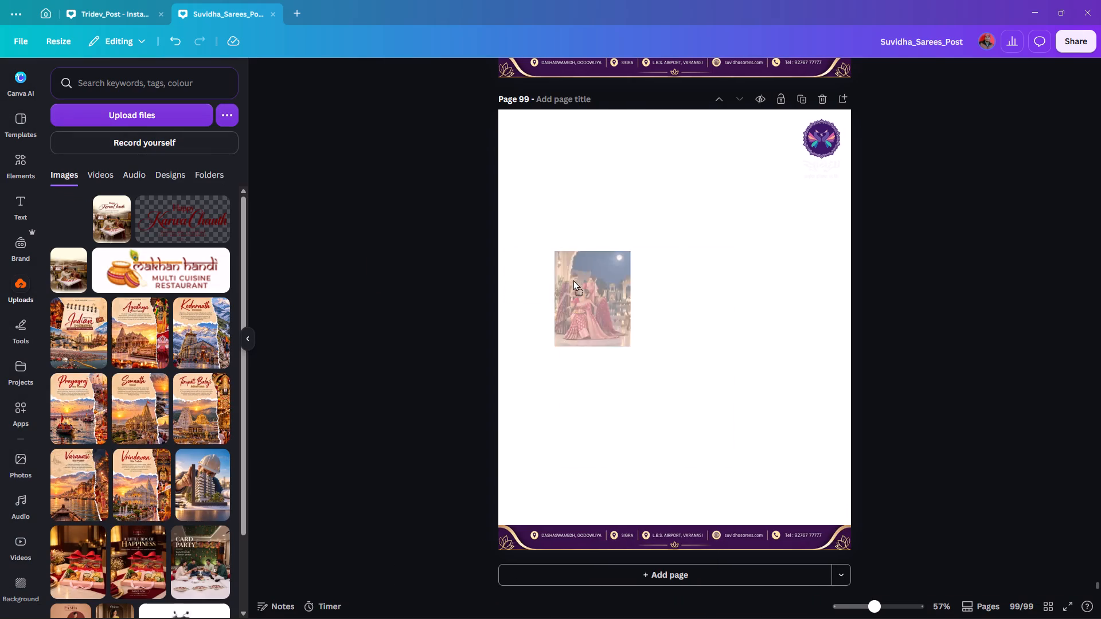
left_click_drag(573, 280, 507, 271)
left_click_drag(395, 283, 430, 284)
left_click(675, 292)
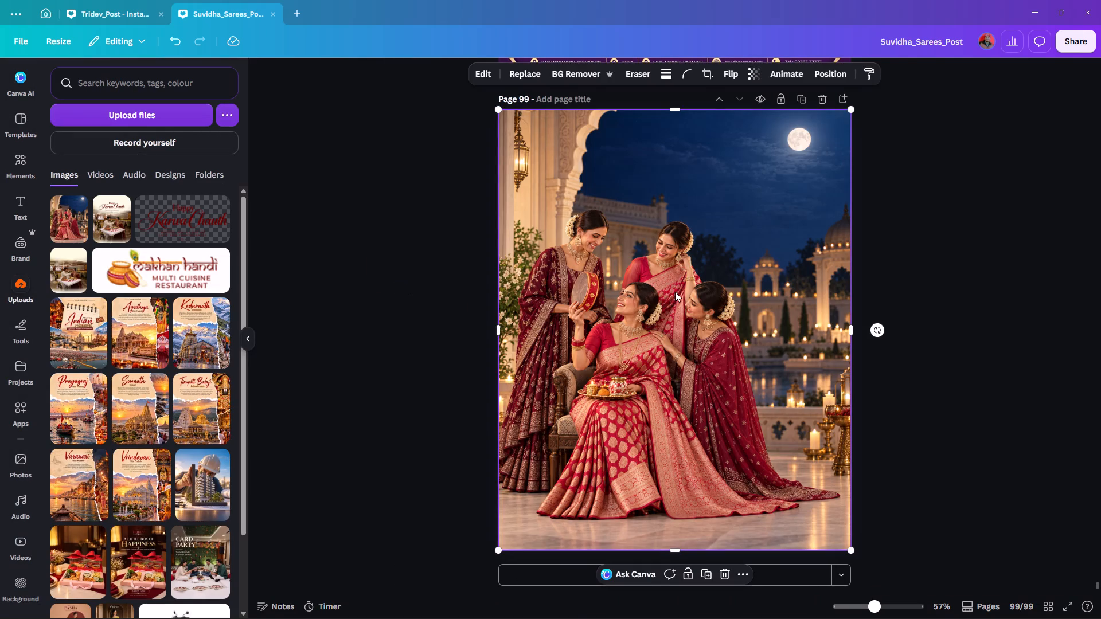
key("ctrl+bracketleft")
key("ctrl+bracketleft")
key("ctrl+bracketleft")
key("ctrl+bracketleft")
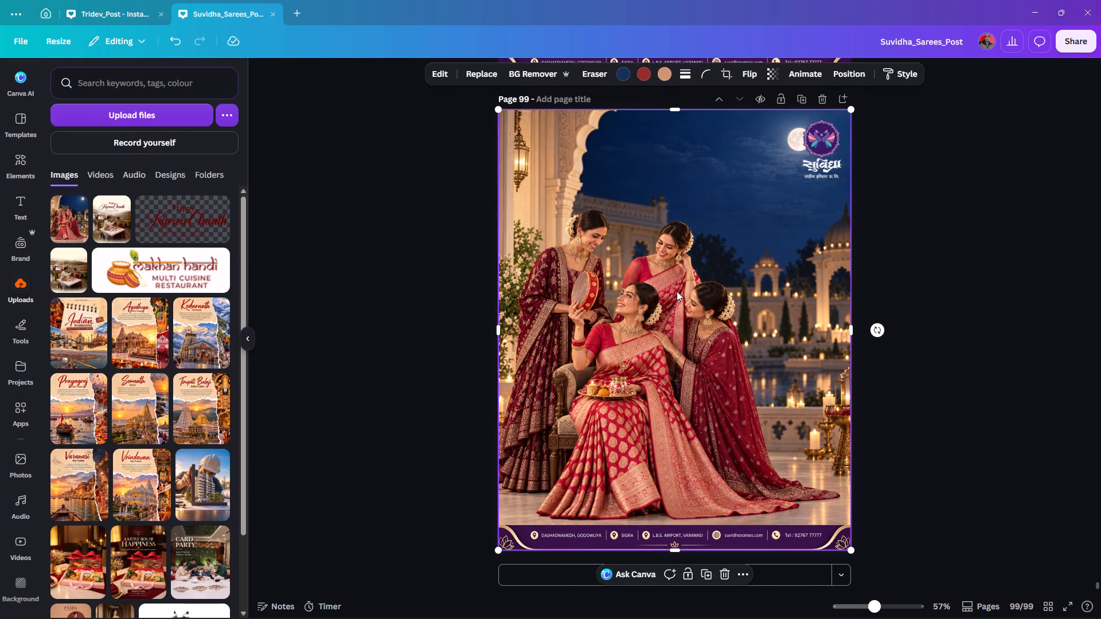
left_click(1034, 277)
left_click(1029, 280)
Move the Suvidha logo on page 99 to the page's upper-left corner, away from the moon.
left_click(841, 134)
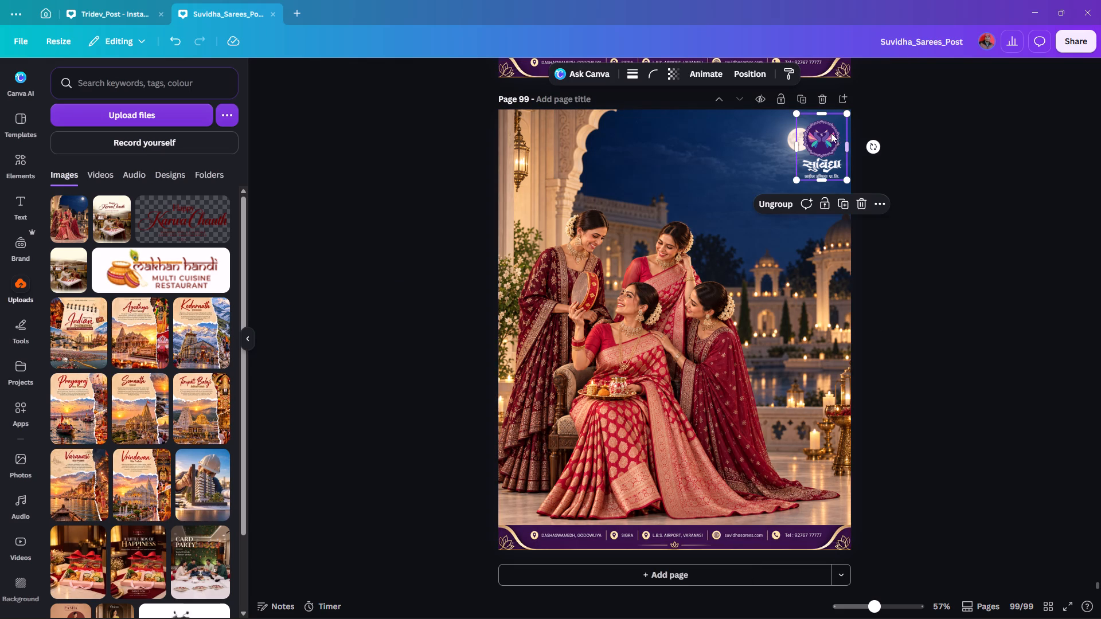
left_click_drag(827, 136, 542, 139)
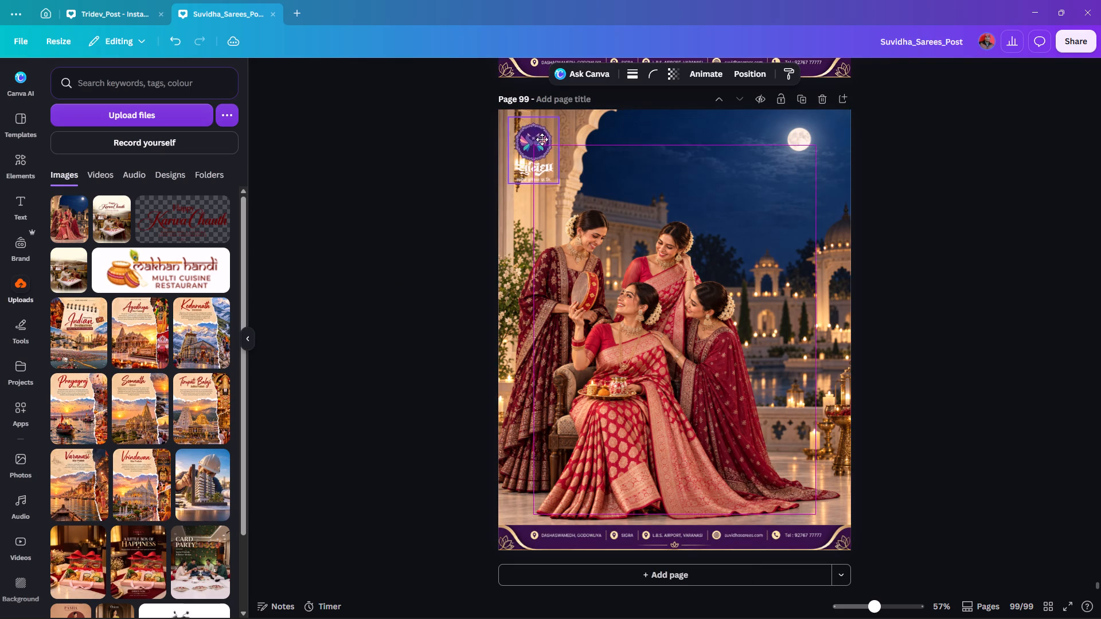
left_click_drag(542, 139, 541, 142)
left_click(481, 144)
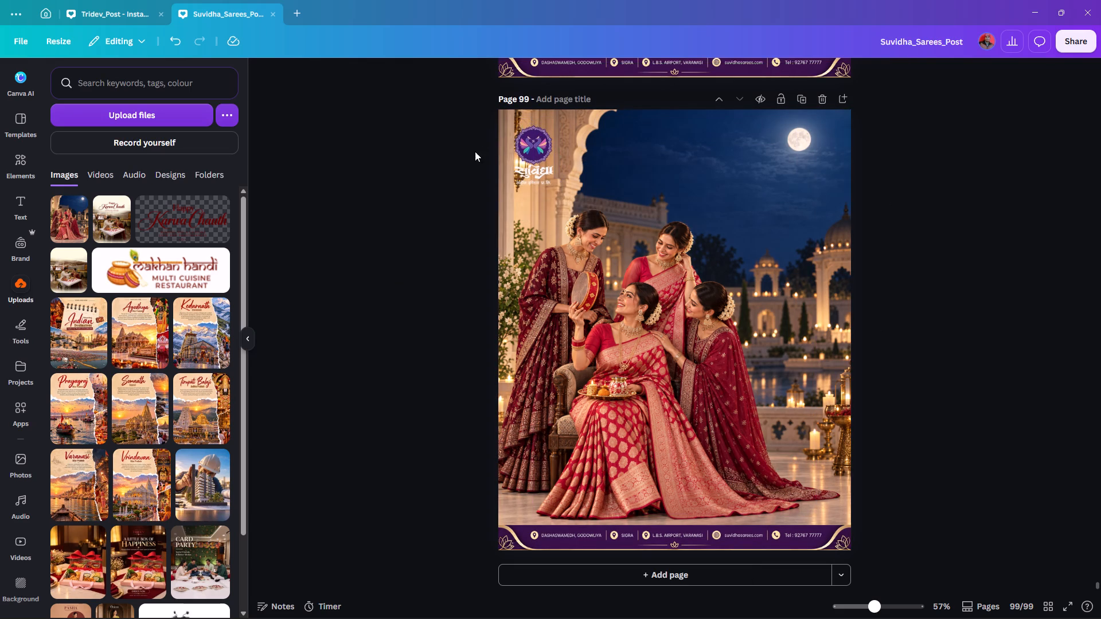
Copy the dark shadow behind page 98's logo and paste it onto page 99.
scroll(439, 180, "up", 6)
scroll(446, 178, "down", 1)
scroll(443, 178, "up", 5)
left_click(817, 298)
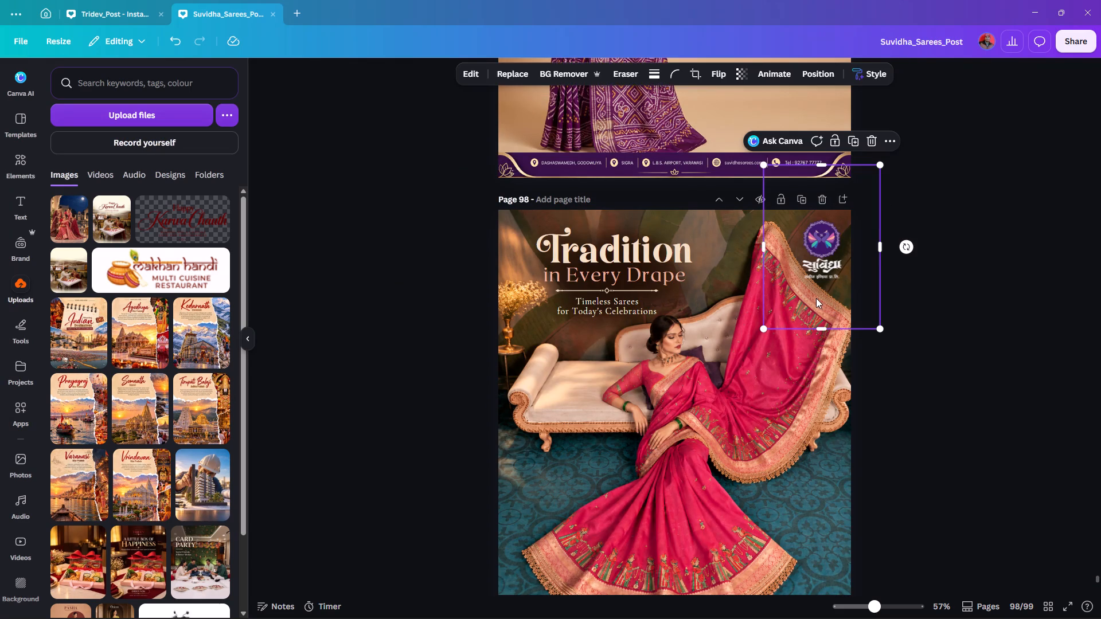
key("ctrl+c")
scroll(1021, 281, "down", 14)
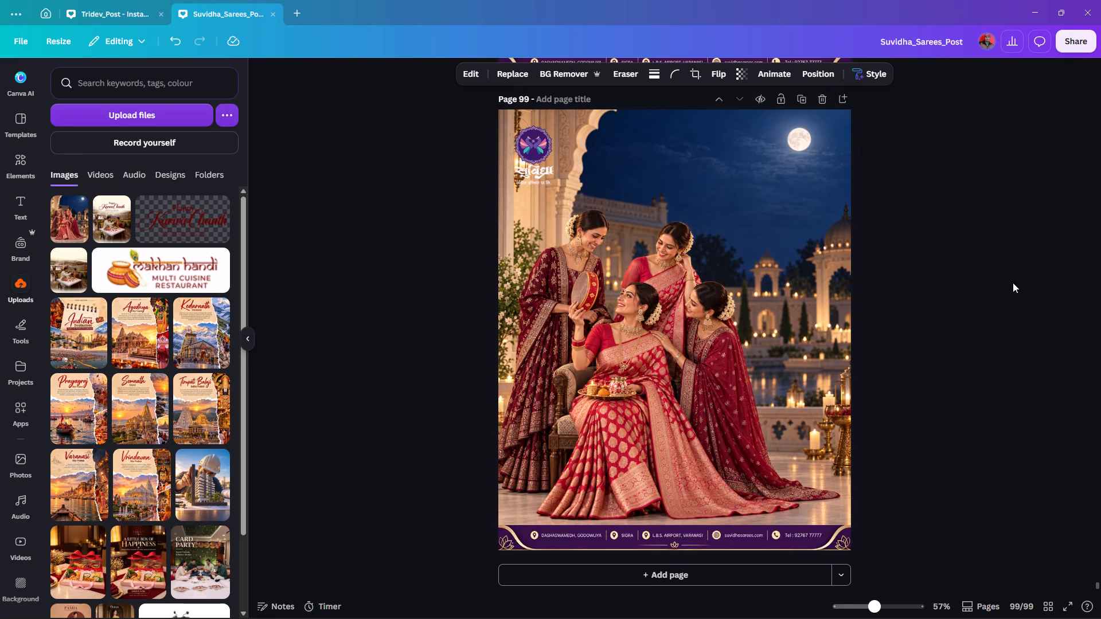
key("ctrl+b")
key("ctrl+v")
left_click(936, 286)
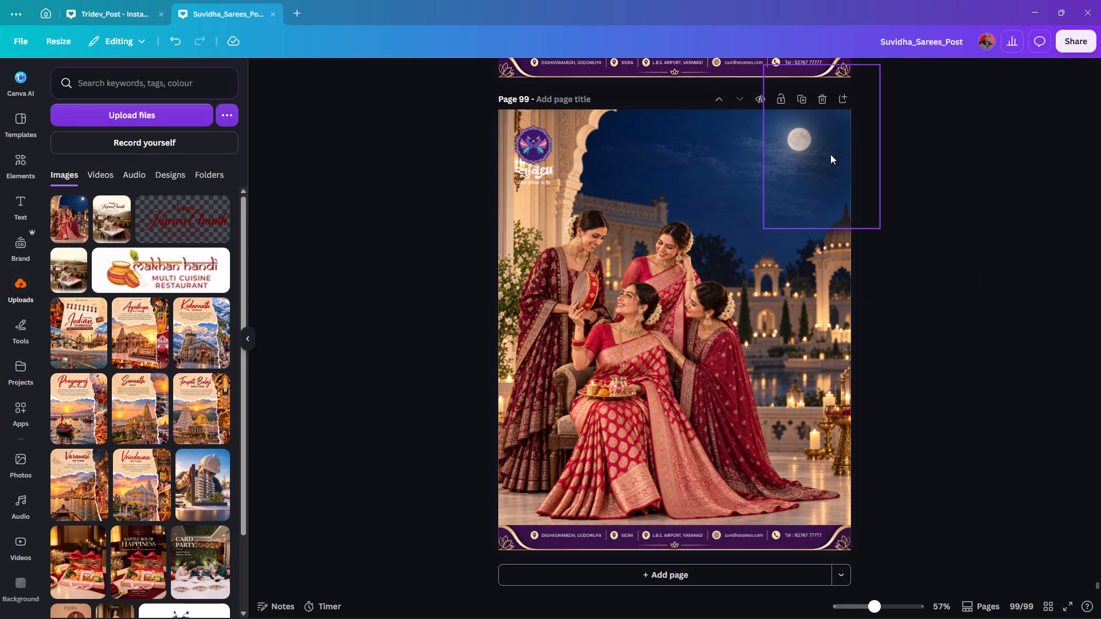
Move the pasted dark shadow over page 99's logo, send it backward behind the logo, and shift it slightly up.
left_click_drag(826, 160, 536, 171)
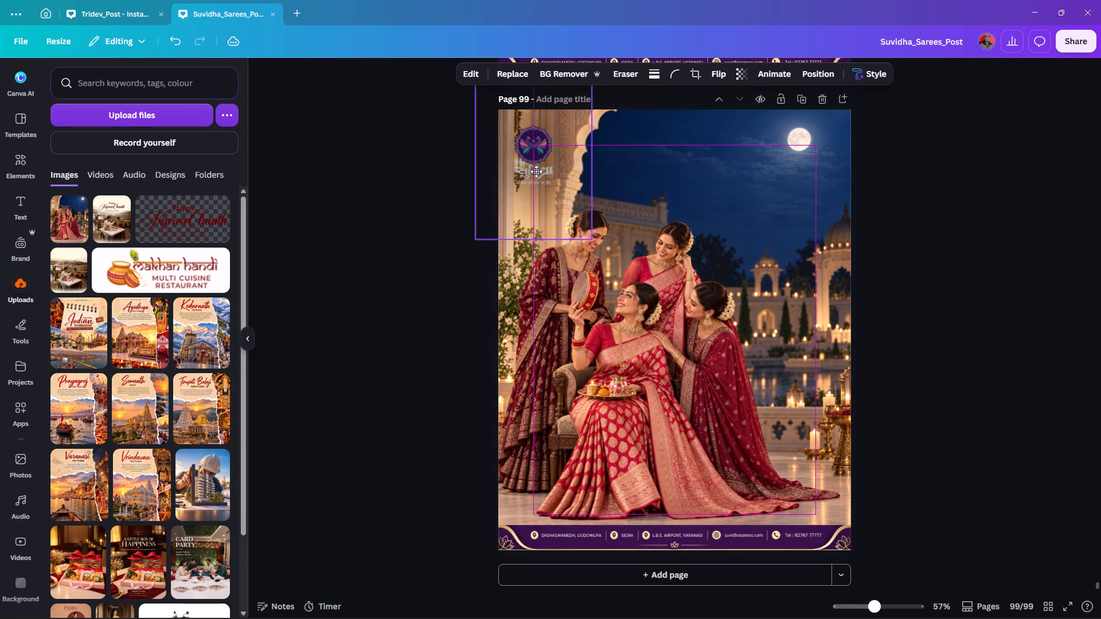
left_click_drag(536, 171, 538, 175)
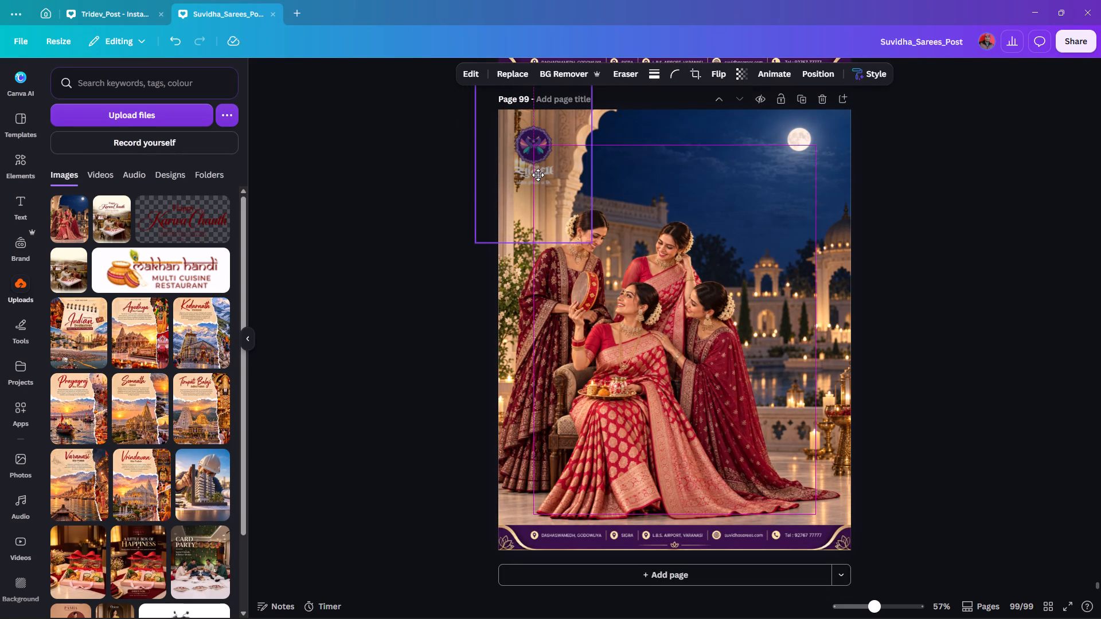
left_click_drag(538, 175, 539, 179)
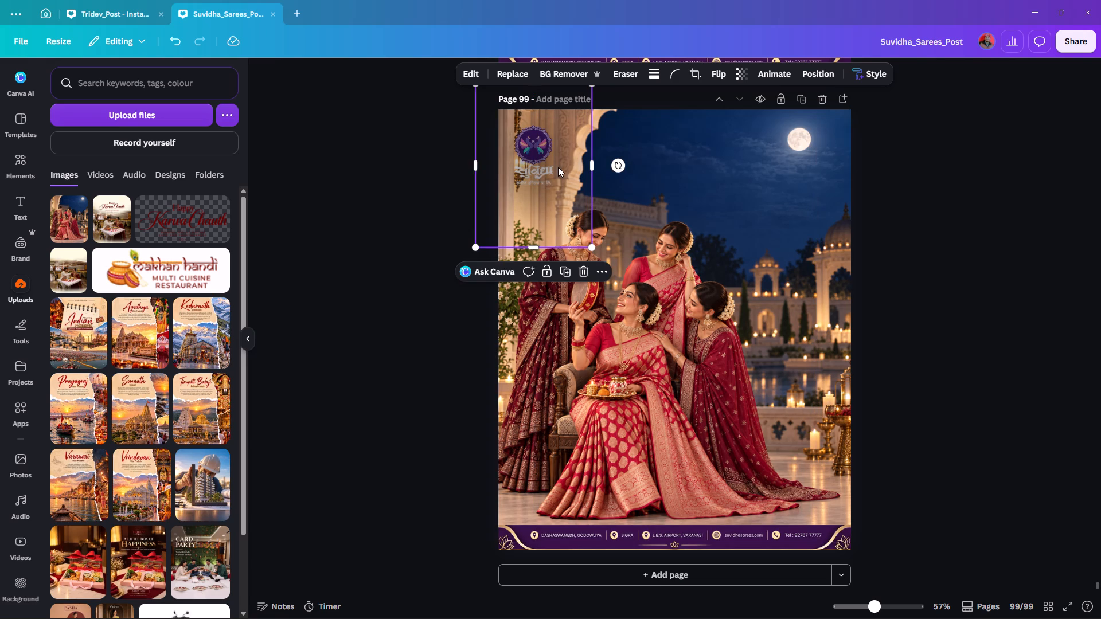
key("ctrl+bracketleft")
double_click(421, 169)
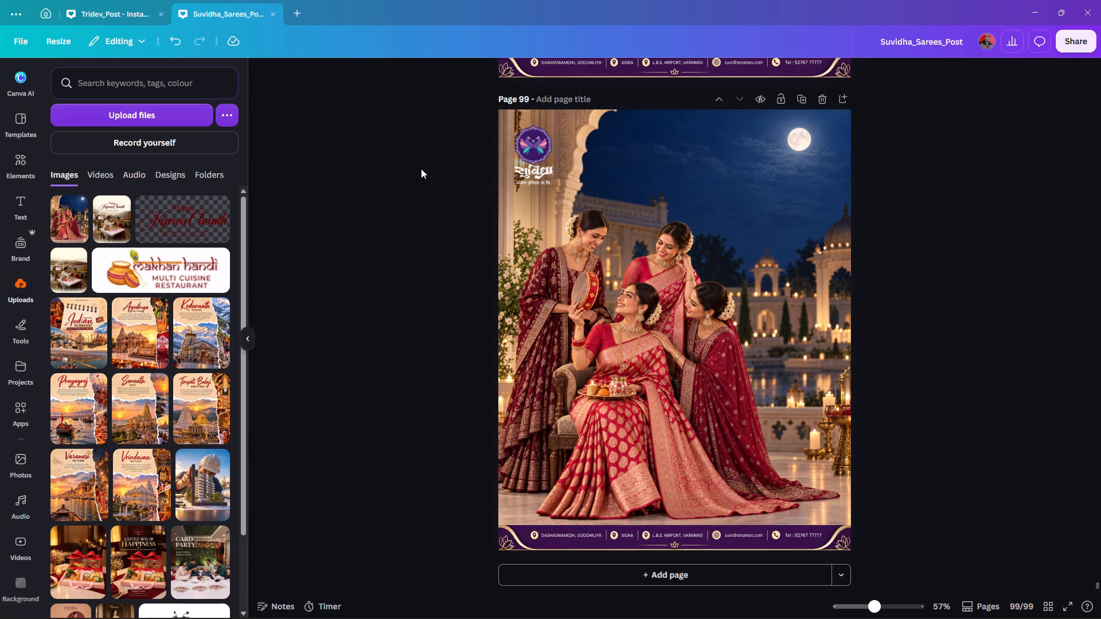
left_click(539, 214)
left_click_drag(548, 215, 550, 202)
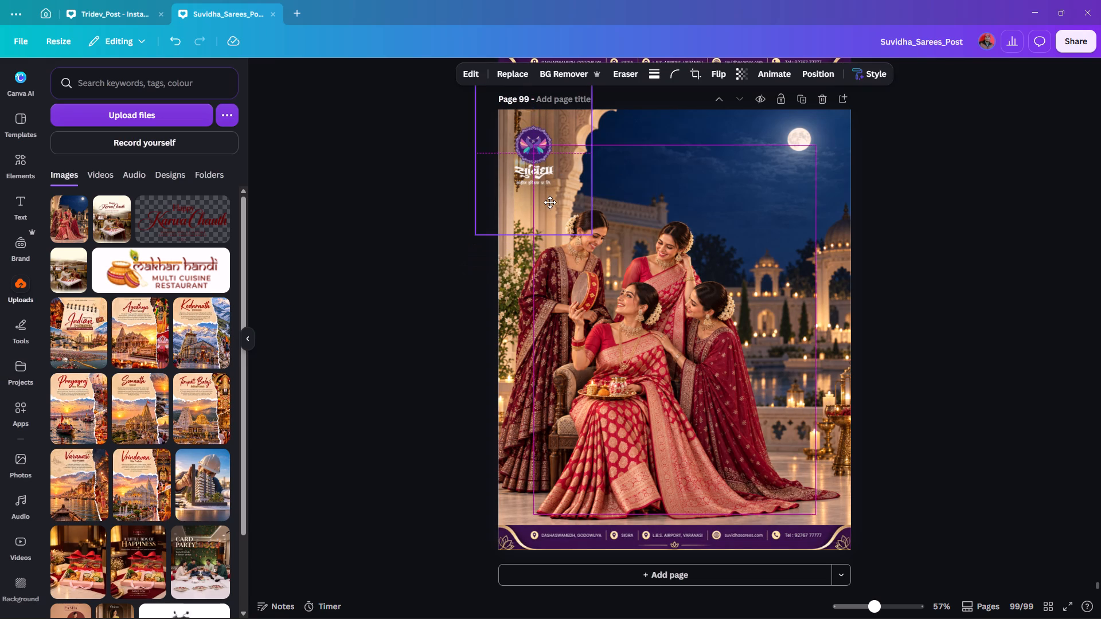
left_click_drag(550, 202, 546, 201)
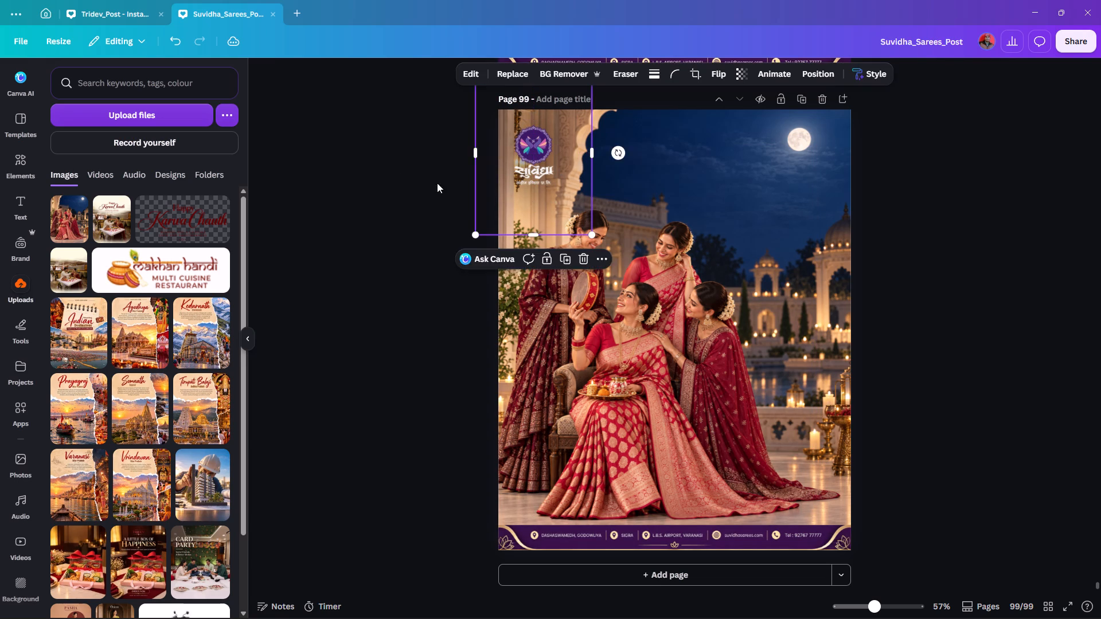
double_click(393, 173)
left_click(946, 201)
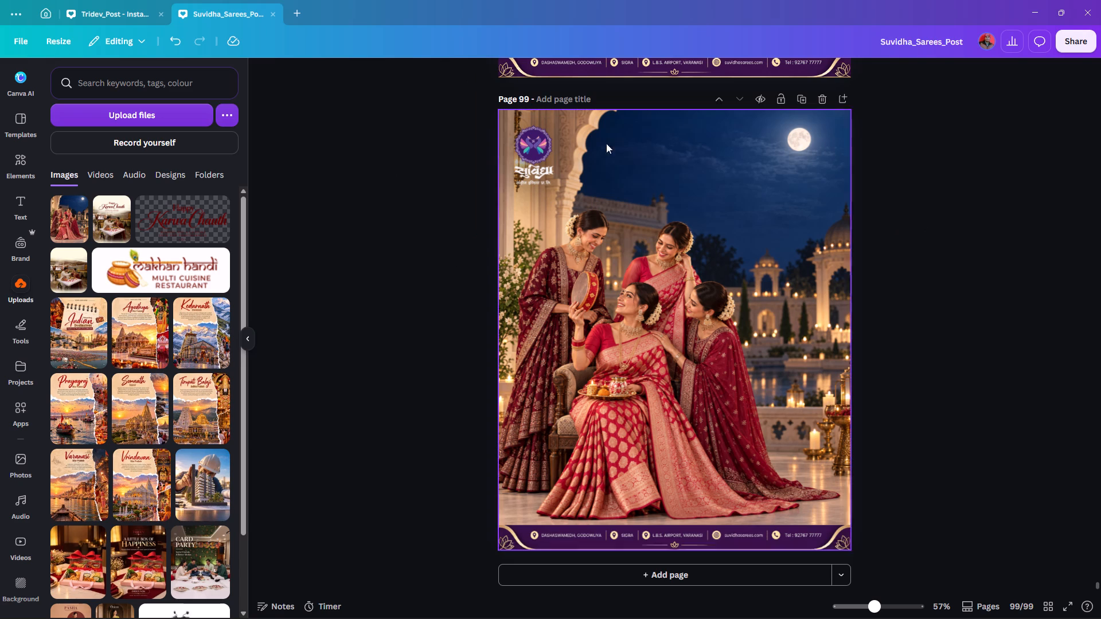
Move the Suvidha logo on page 99 to the horizontal centre of the page, in the night sky near the top edge.
left_click_drag(534, 147, 678, 143)
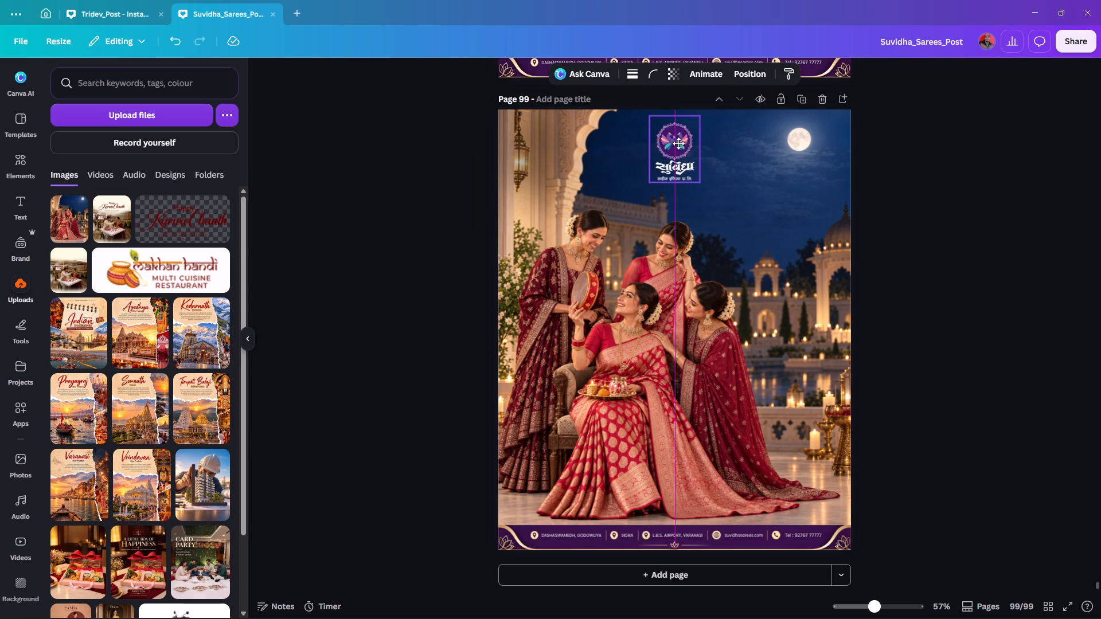
left_click_drag(678, 143, 678, 146)
Delete the dark shadow left in page 99's upper-left corner.
left_click(524, 139)
key("Delete")
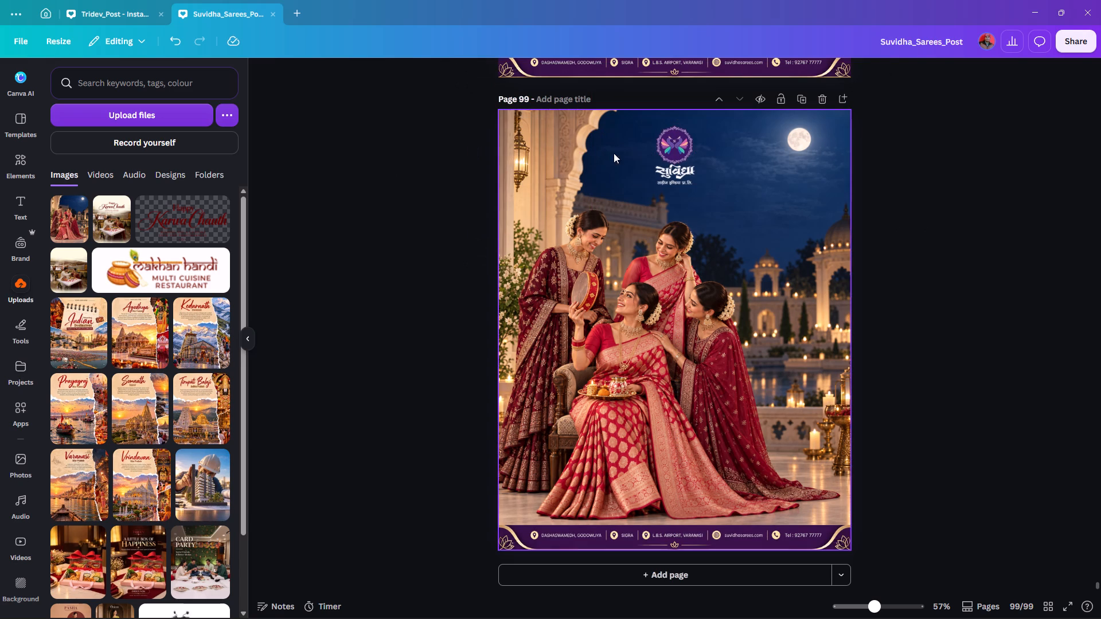
Check the position and page alignment settings of the Suvidha logo on page 99.
left_click(681, 158)
left_click(743, 72)
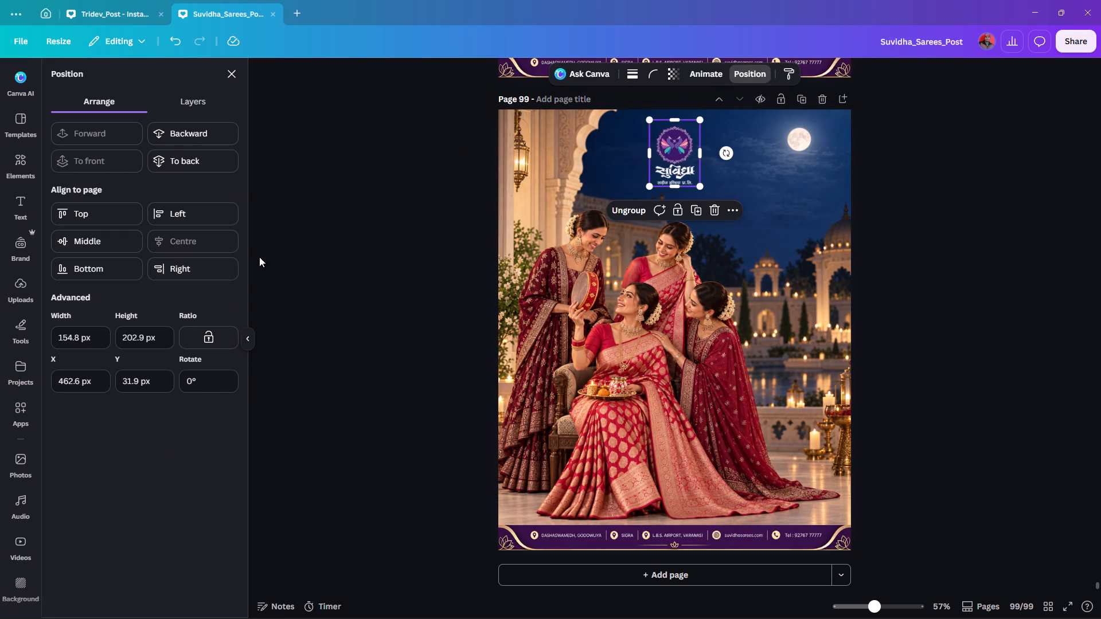
double_click(1061, 204)
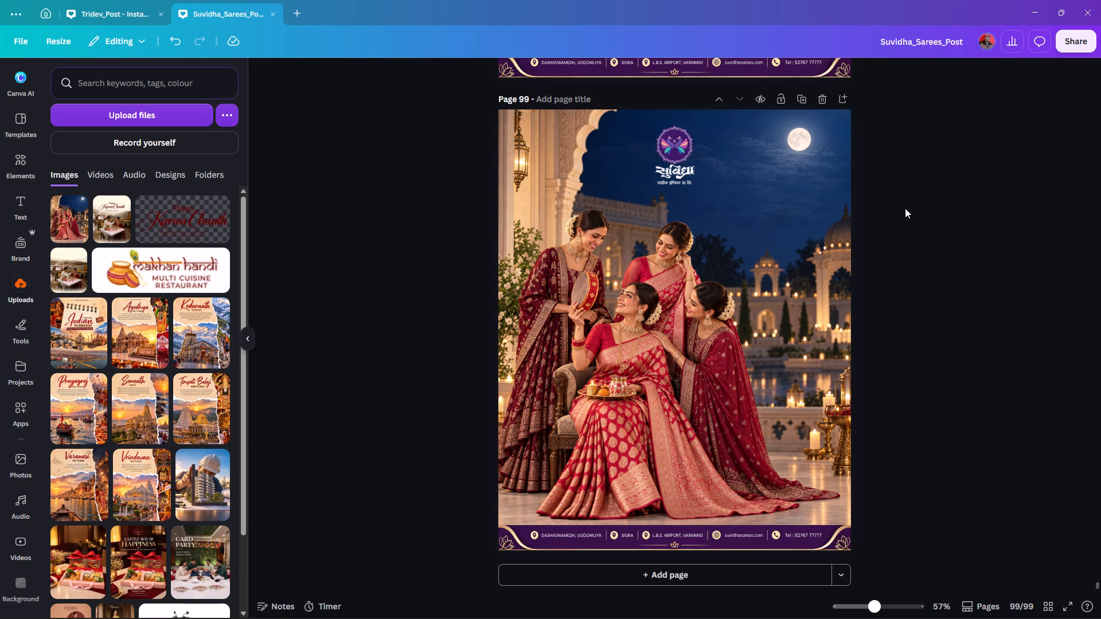
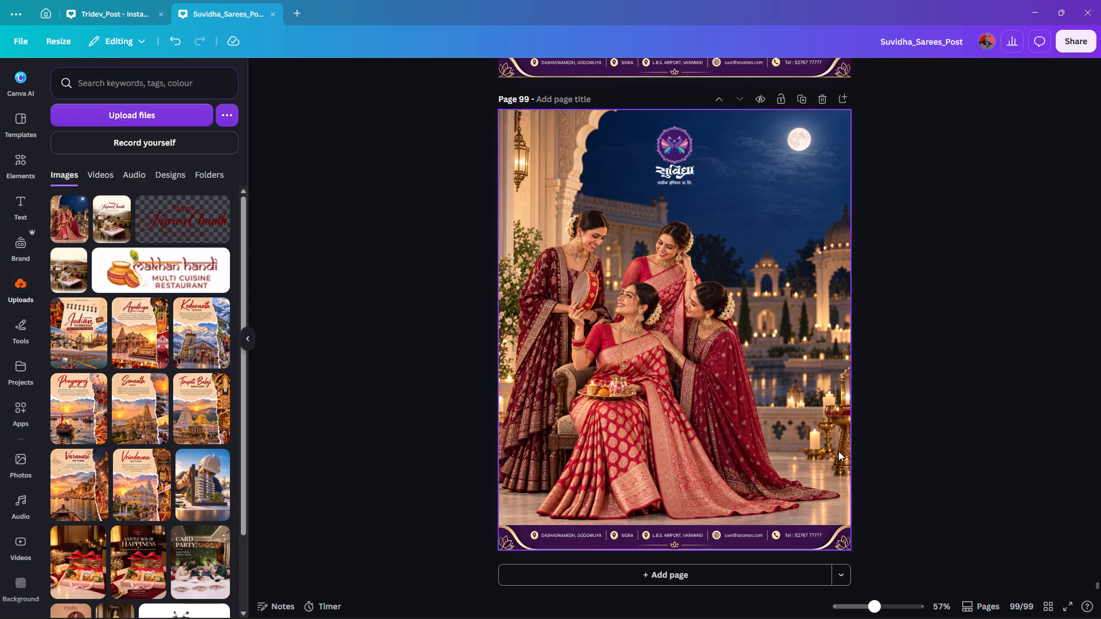
Search the graphics elements for "shadow" and add the wide gradient that fades to black at its base to page 99.
scroll(930, 344, "down", 2)
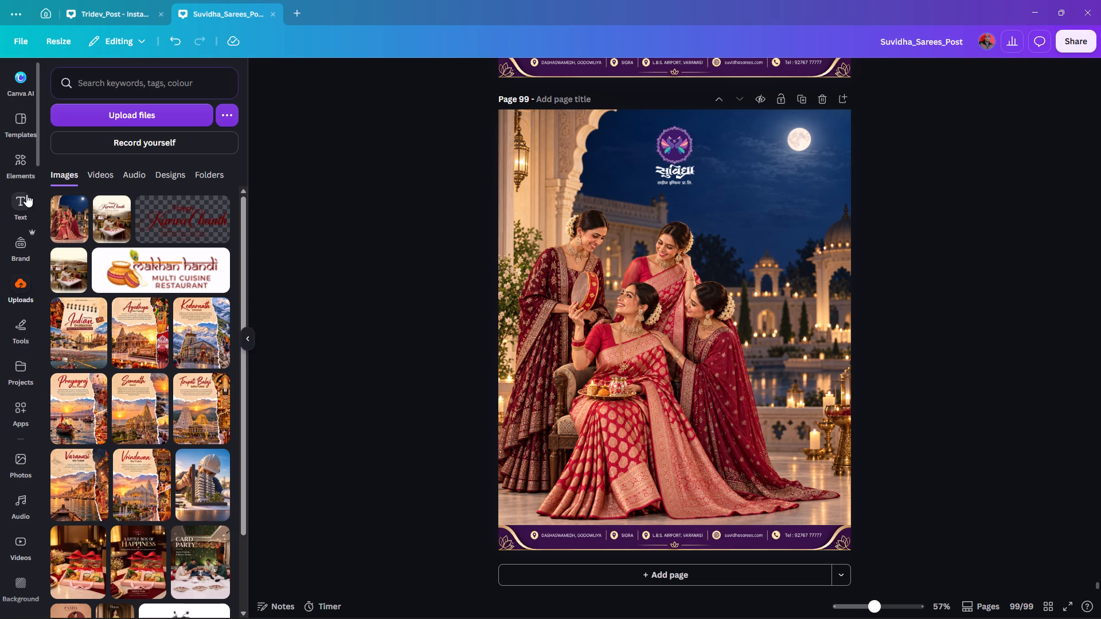
left_click(15, 160)
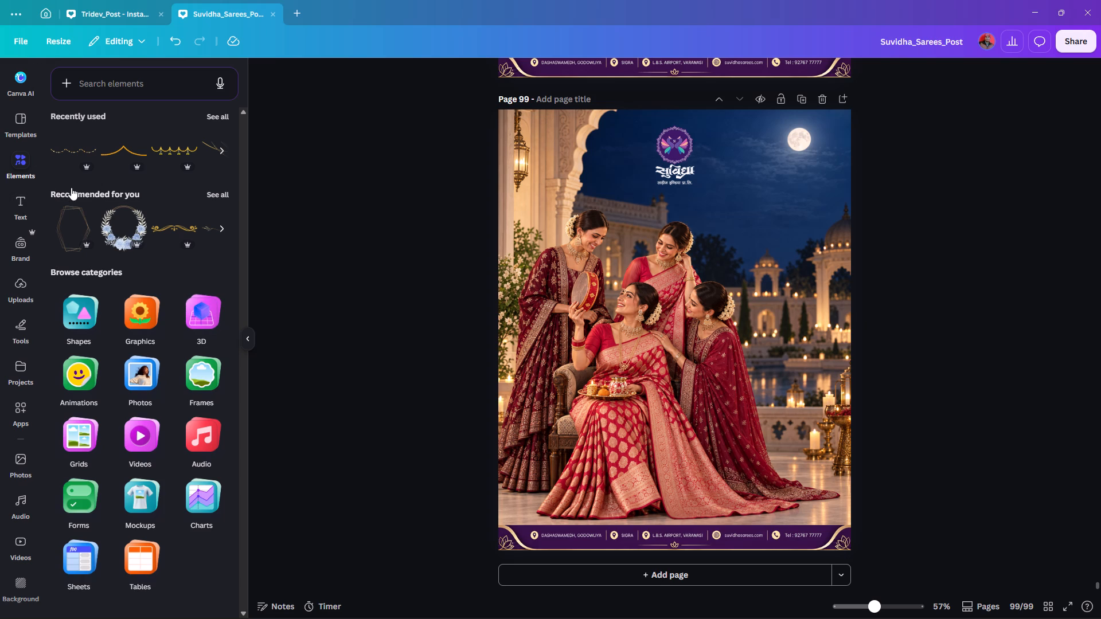
left_click(92, 92)
left_click(107, 85)
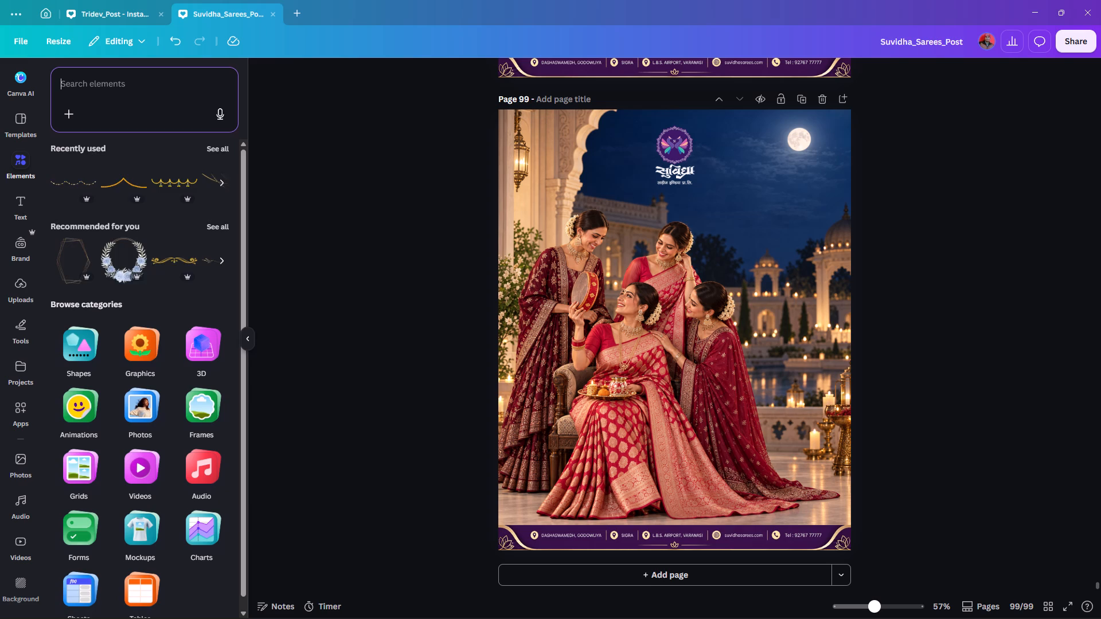
key("s")
type("had")
key("o")
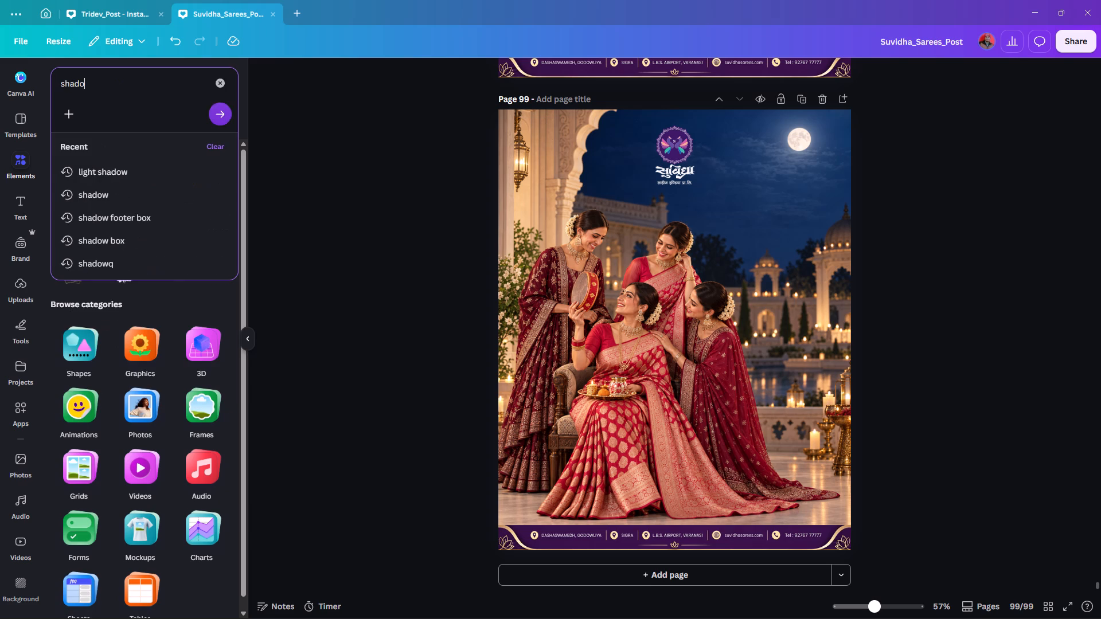
key("w")
left_click(111, 193)
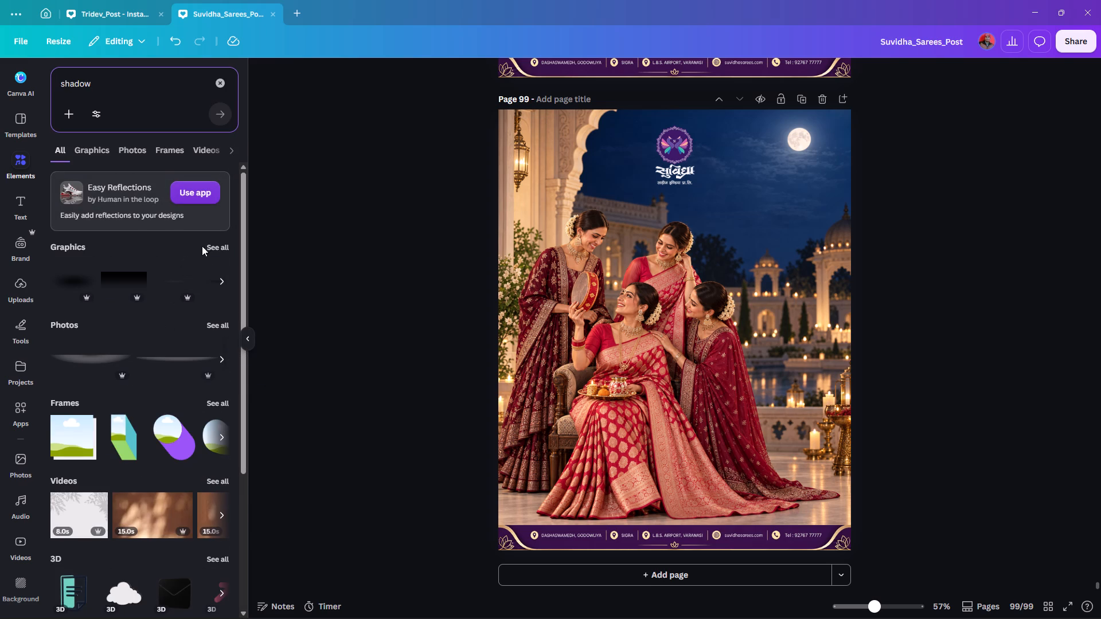
left_click(208, 244)
scroll(192, 351, "down", 4)
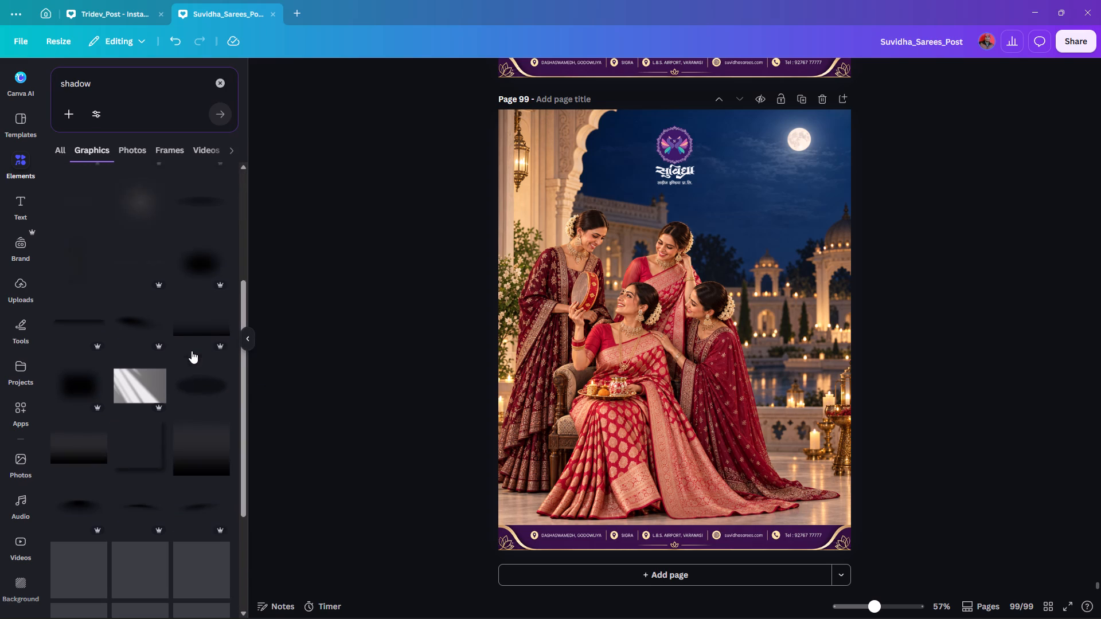
left_click(187, 295)
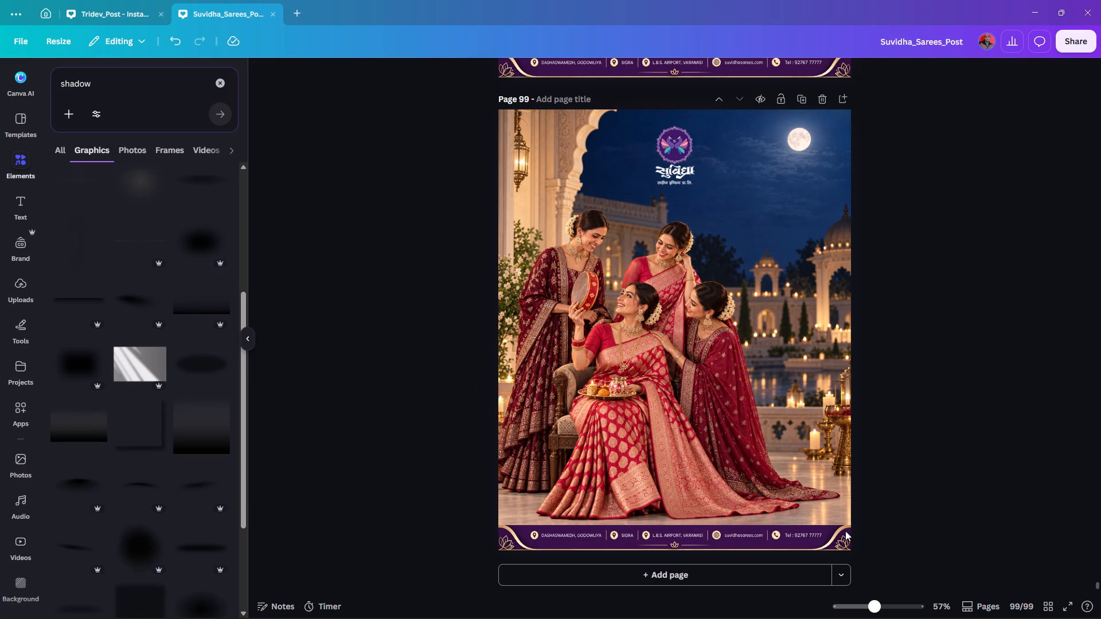
left_click(197, 299)
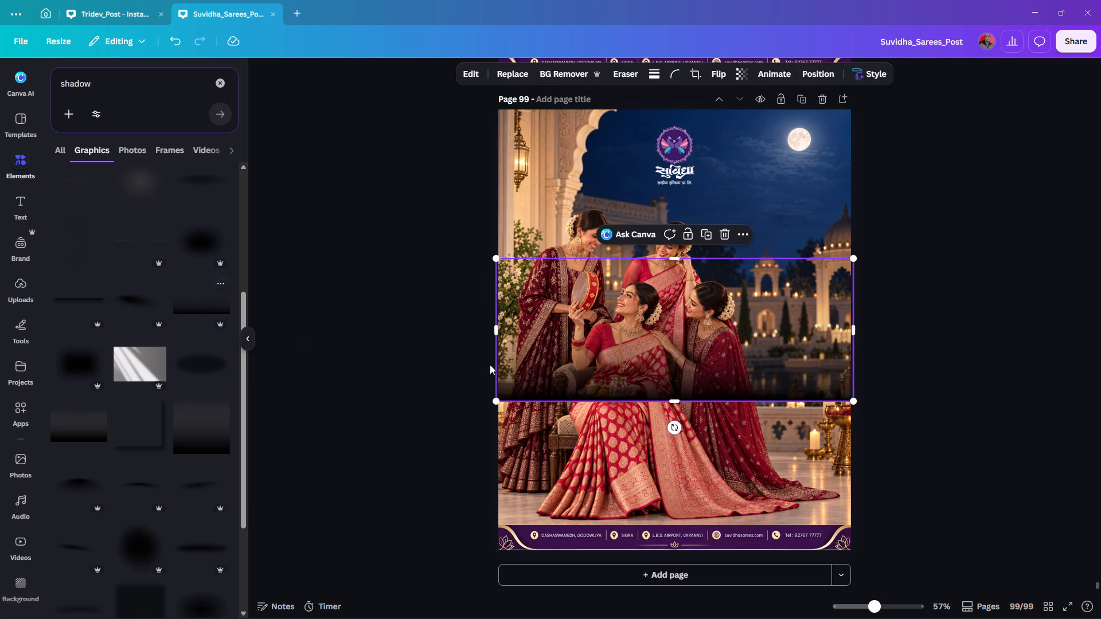
Move the gradient shadow to the bottom of page 99, send it backward behind the footer, and shift it up near the footer's top edge.
left_click_drag(732, 376, 734, 526)
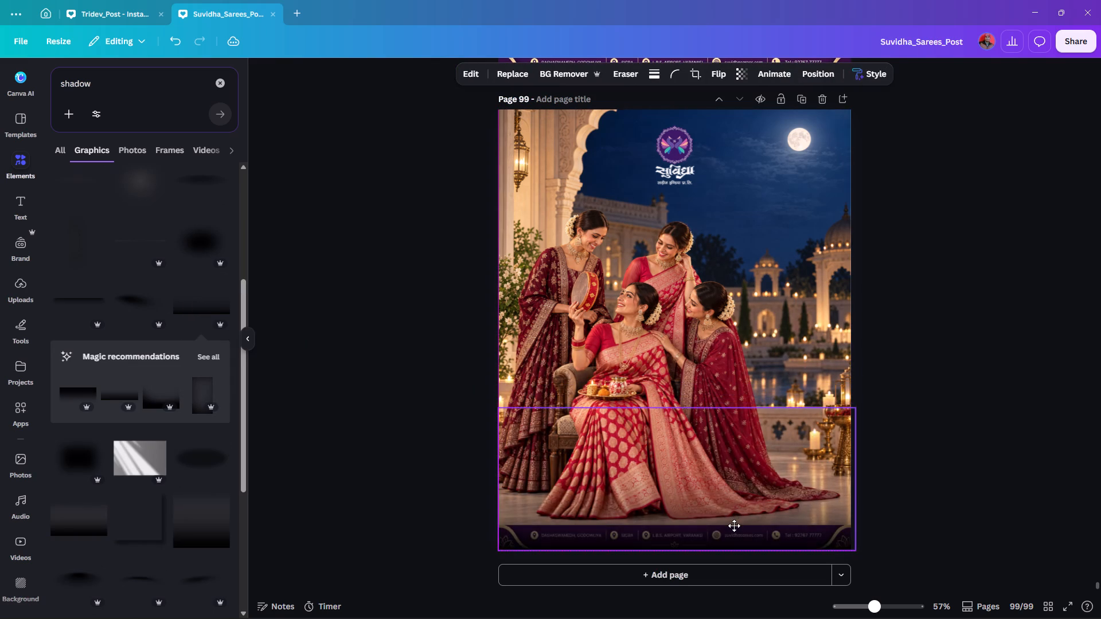
left_click_drag(734, 526, 733, 519)
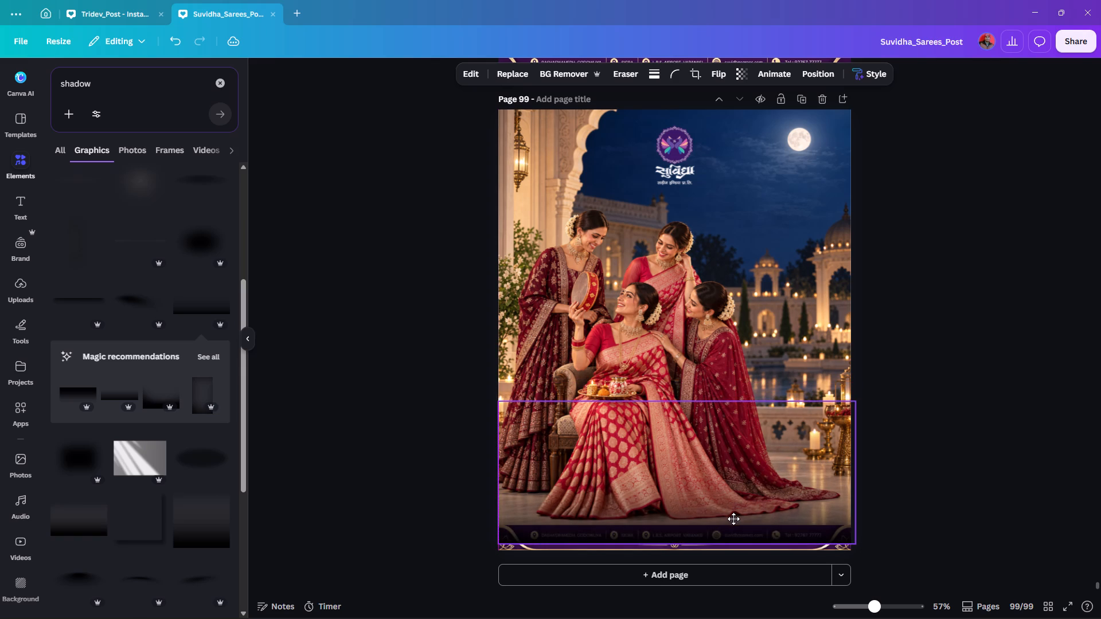
left_click_drag(733, 519, 731, 515)
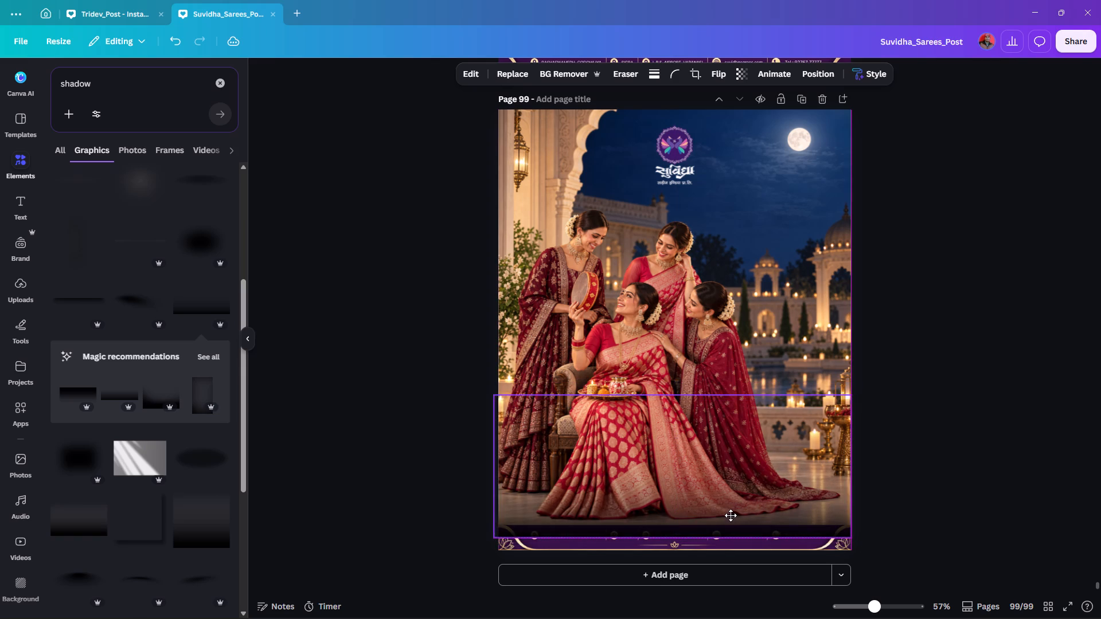
left_click_drag(731, 515, 732, 515)
key("ctrl+bracketleft")
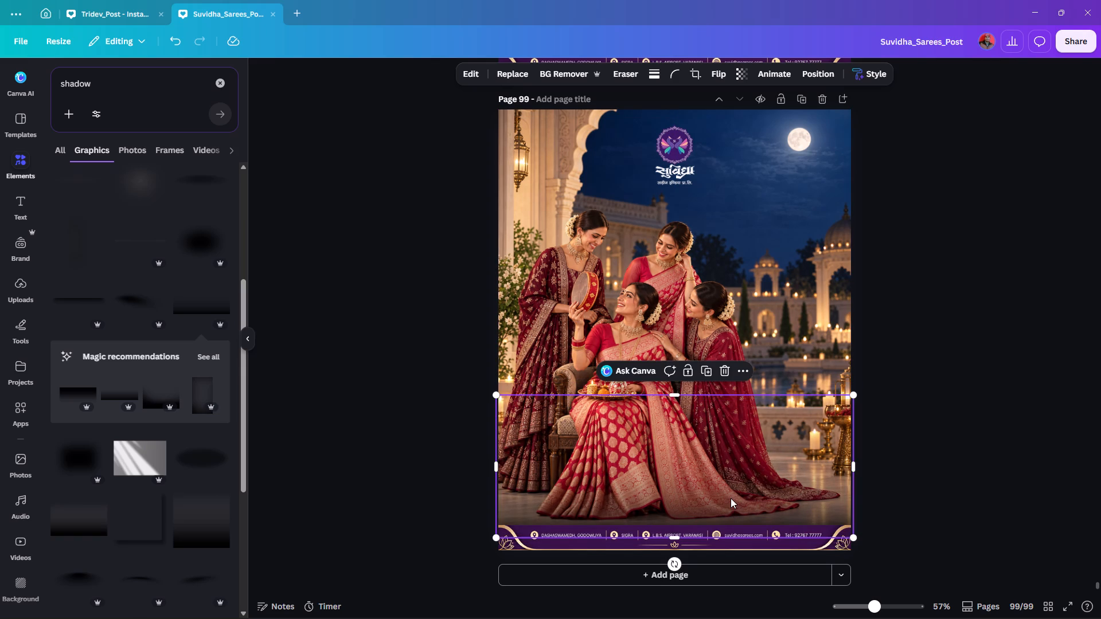
left_click_drag(777, 467, 776, 463)
left_click_drag(776, 463, 779, 457)
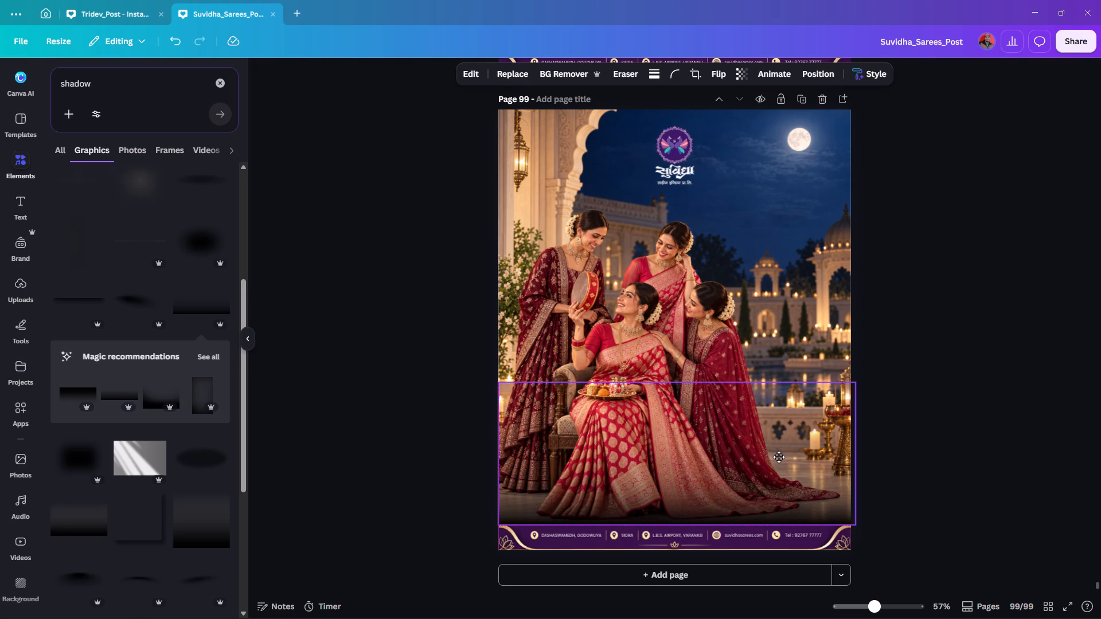
left_click_drag(779, 457, 777, 458)
left_click(1094, 438)
Nudge the gradient shadow on page 99 slightly down so its dark lower edge tucks further behind the purple footer.
left_click(730, 467)
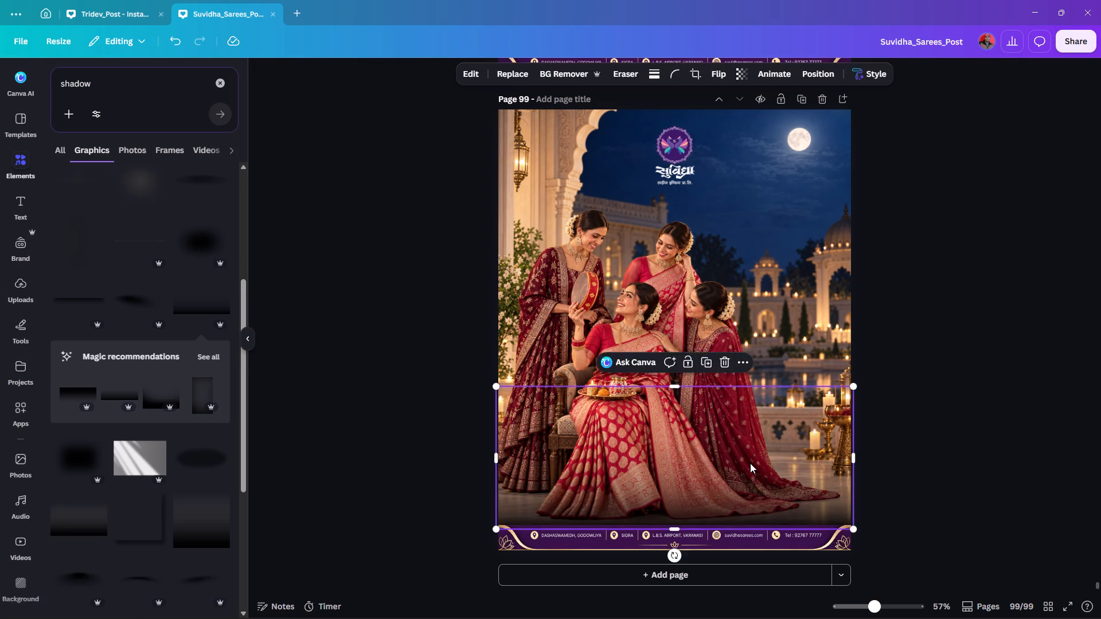
key("Down")
key("Down")
key("Down")
key("Down")
key("Down")
key("Down")
key("Down")
key("Down")
key("Down")
key("Down")
key("Down")
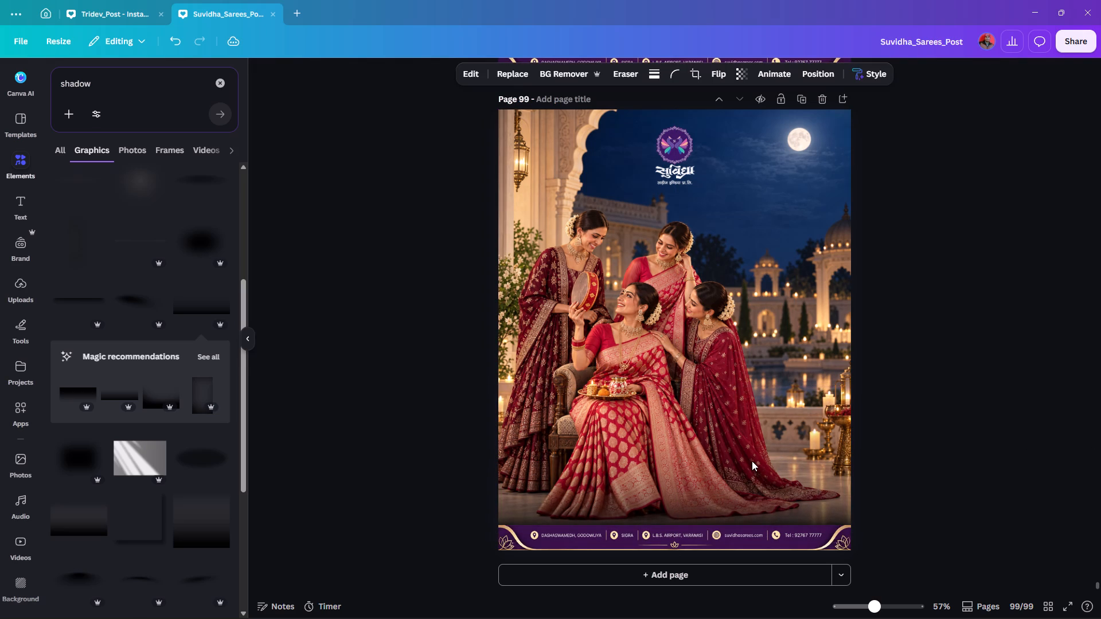
key("Down")
key("Down")
key("Down")
key("Down")
key("Down")
key("Down")
key("Down")
key("Down")
key("Down")
left_click(942, 447)
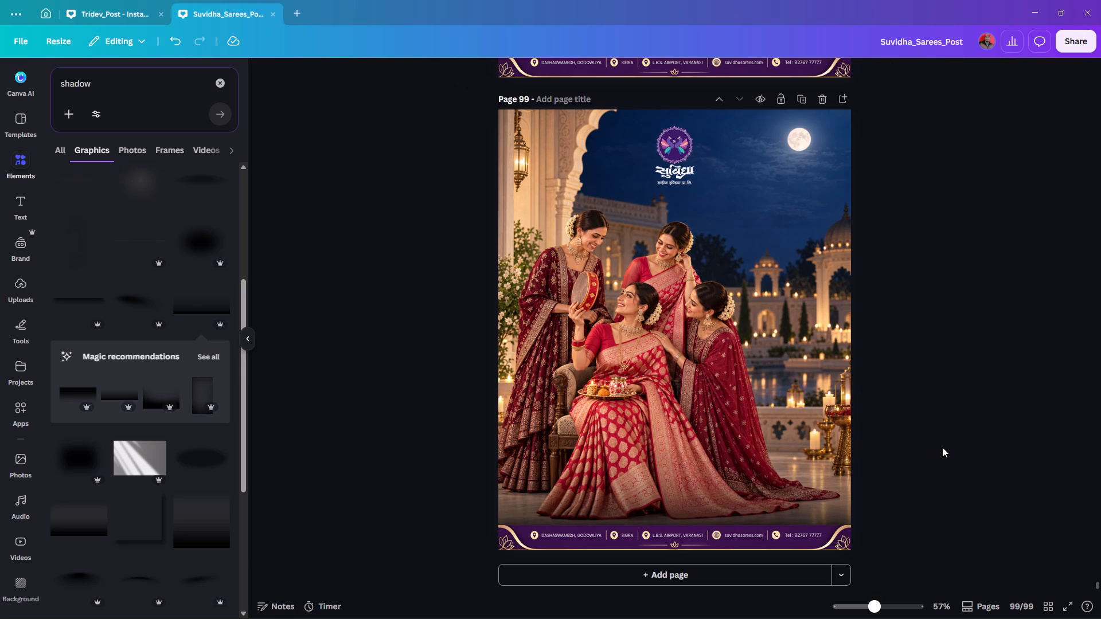
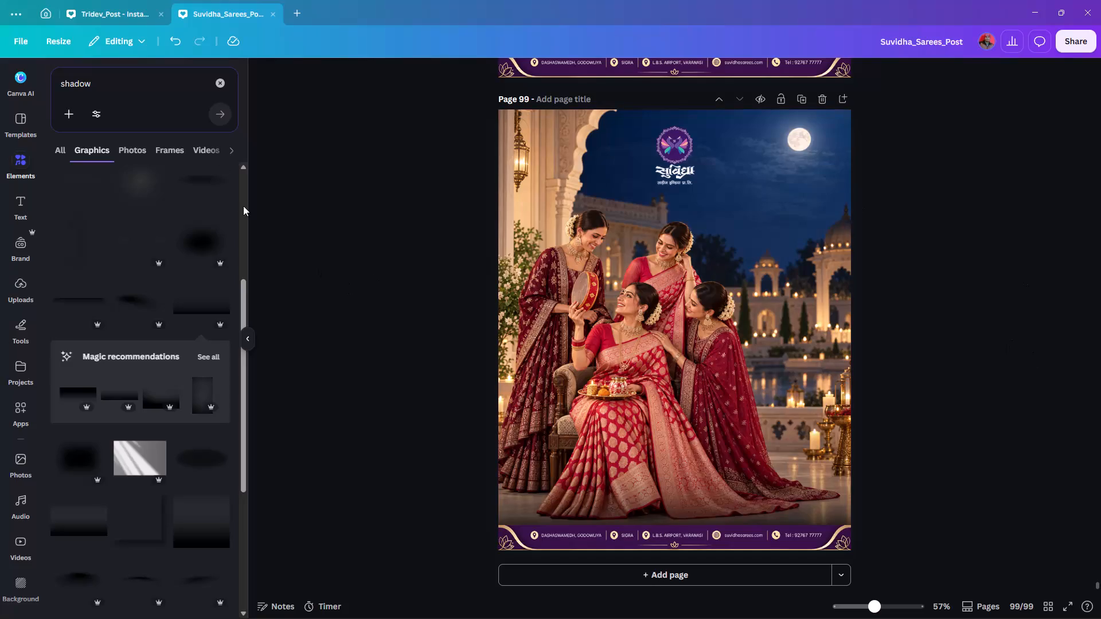
Search the elements for "karwa chauth" and show all the graphics results.
left_click(218, 83)
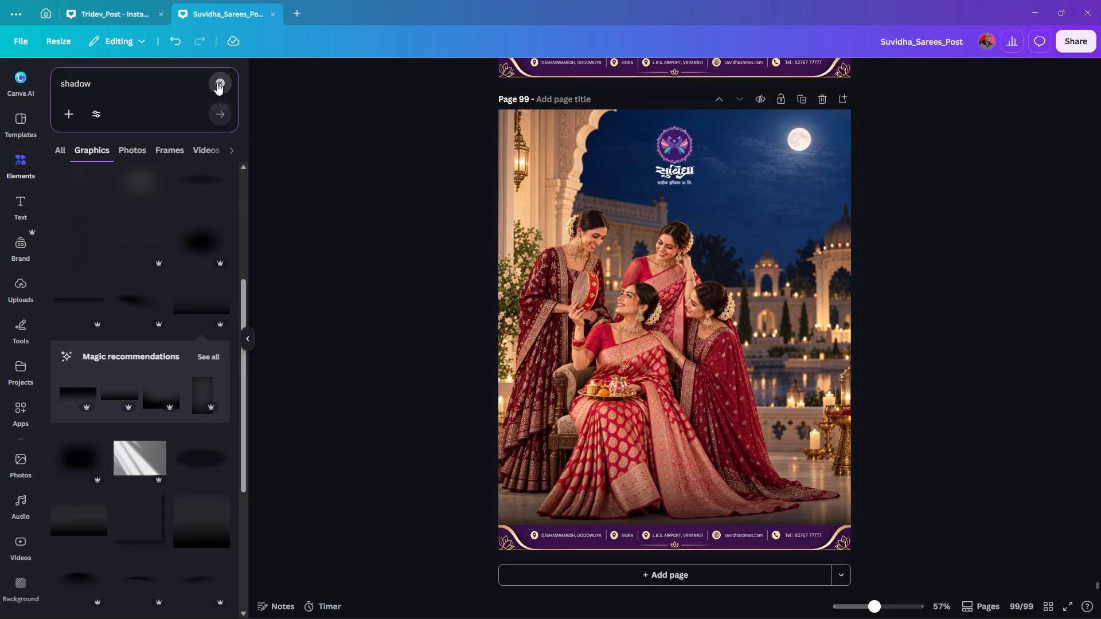
double_click(1096, 339)
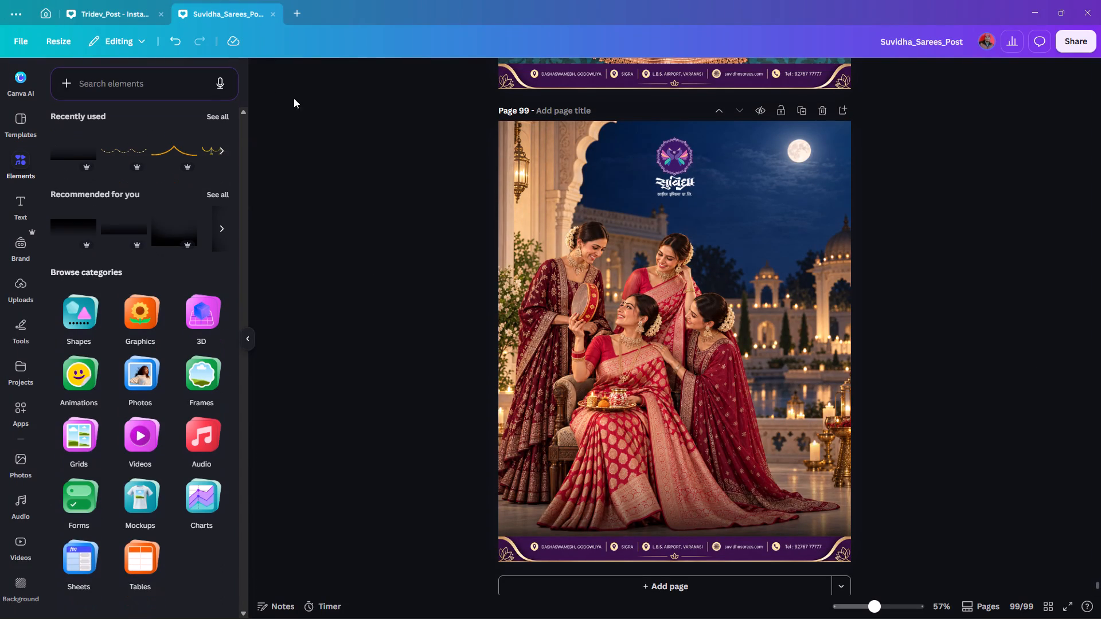
left_click(136, 81)
type("karw")
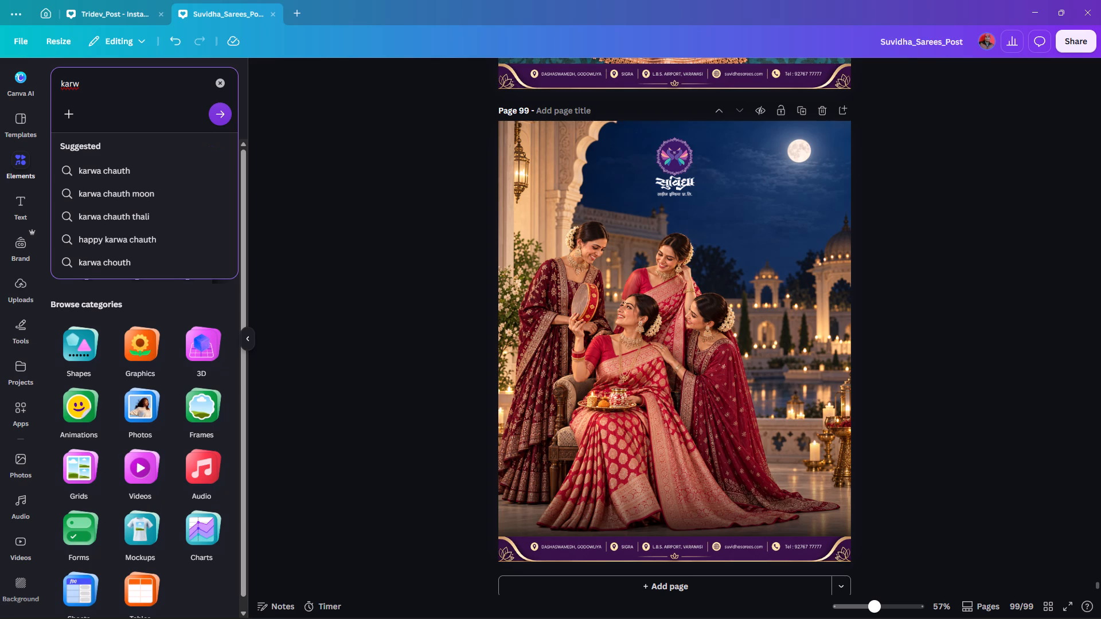
left_click(106, 171)
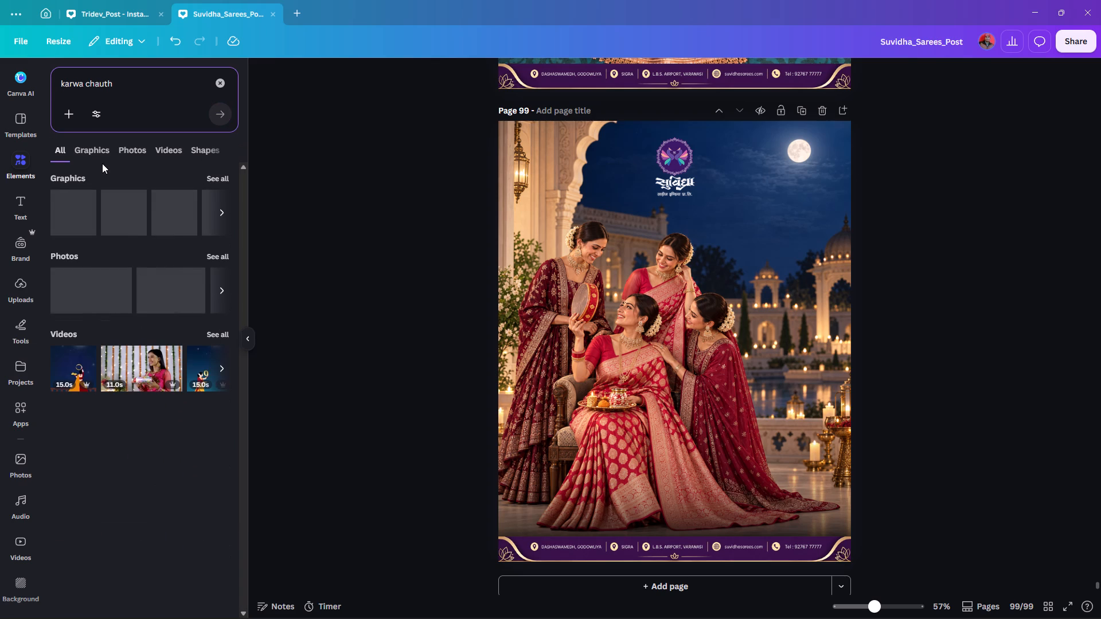
left_click(212, 177)
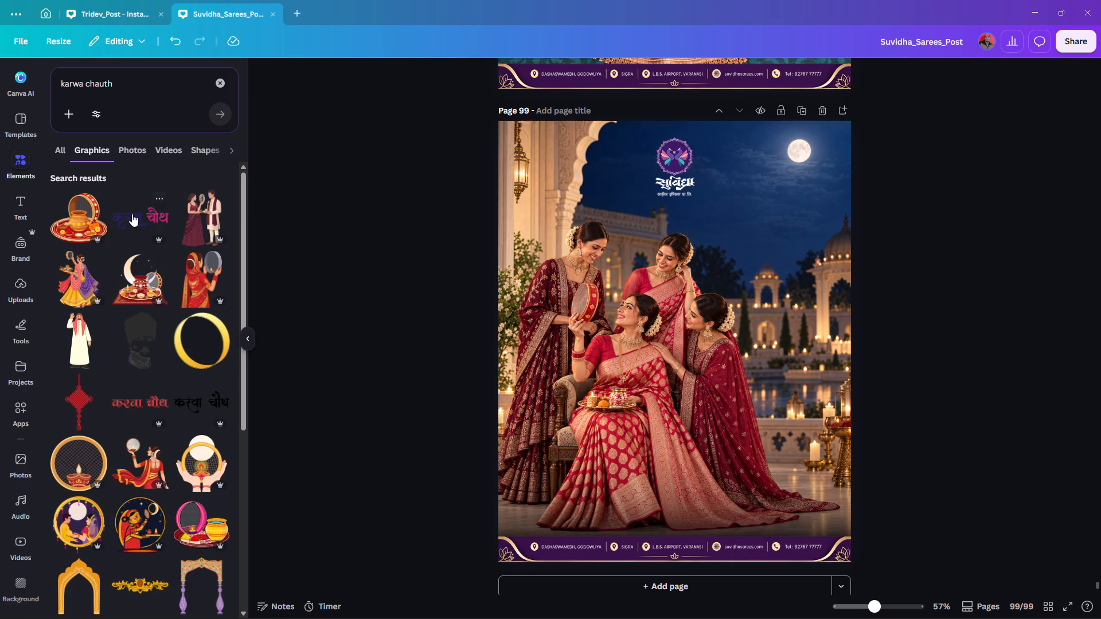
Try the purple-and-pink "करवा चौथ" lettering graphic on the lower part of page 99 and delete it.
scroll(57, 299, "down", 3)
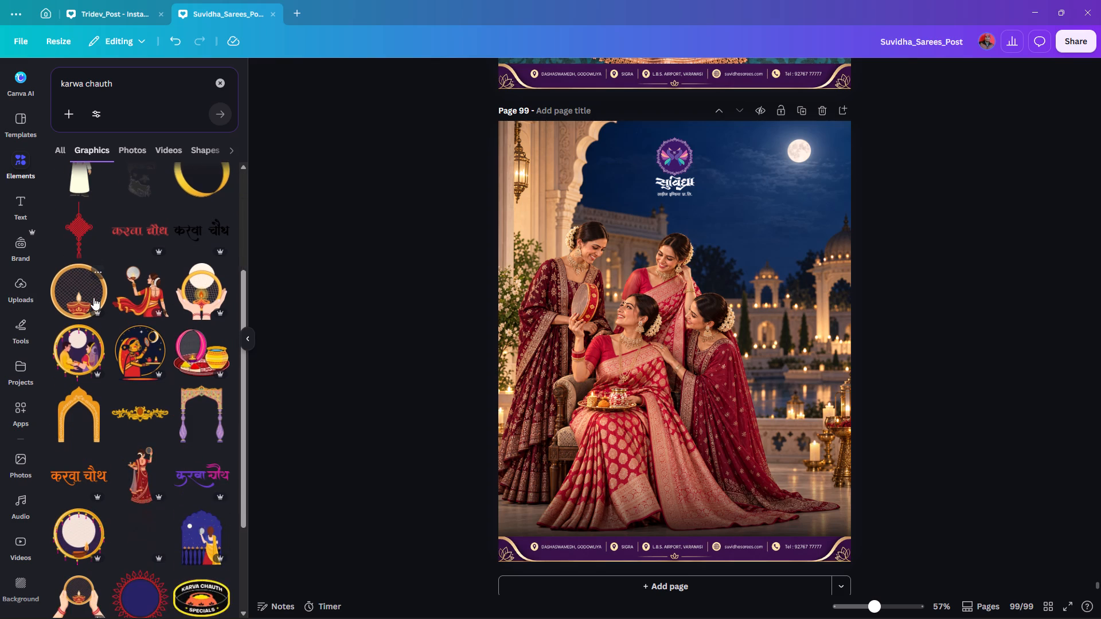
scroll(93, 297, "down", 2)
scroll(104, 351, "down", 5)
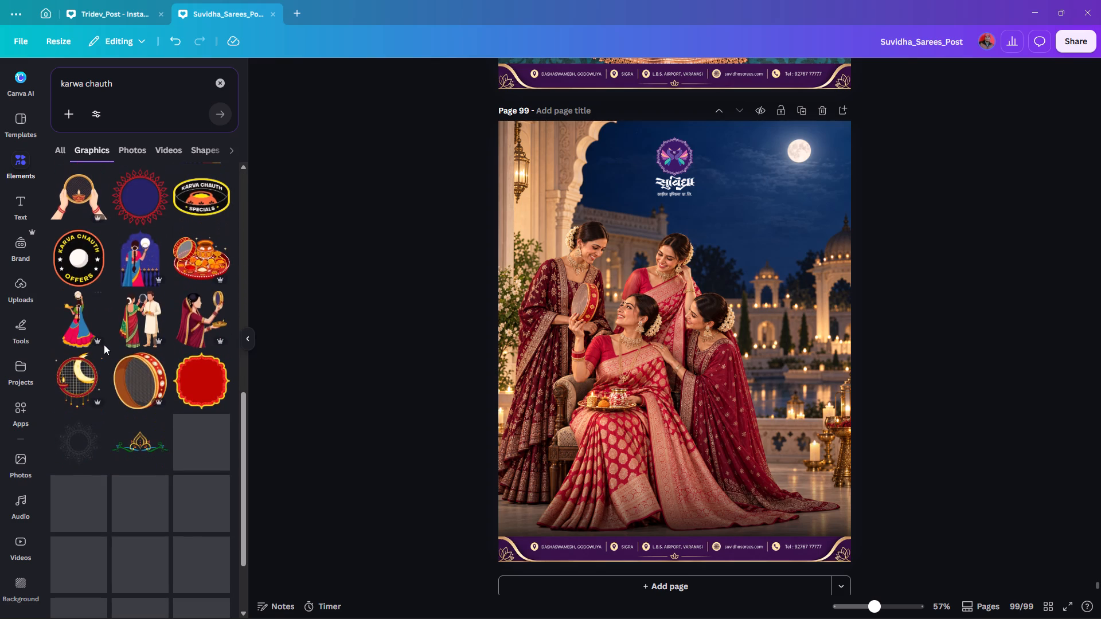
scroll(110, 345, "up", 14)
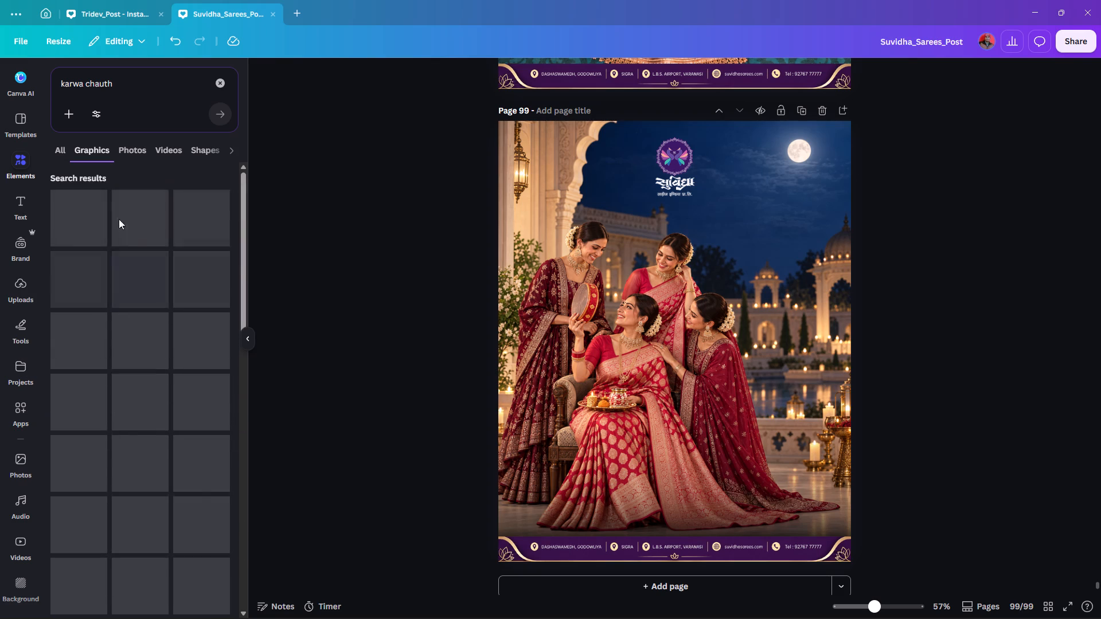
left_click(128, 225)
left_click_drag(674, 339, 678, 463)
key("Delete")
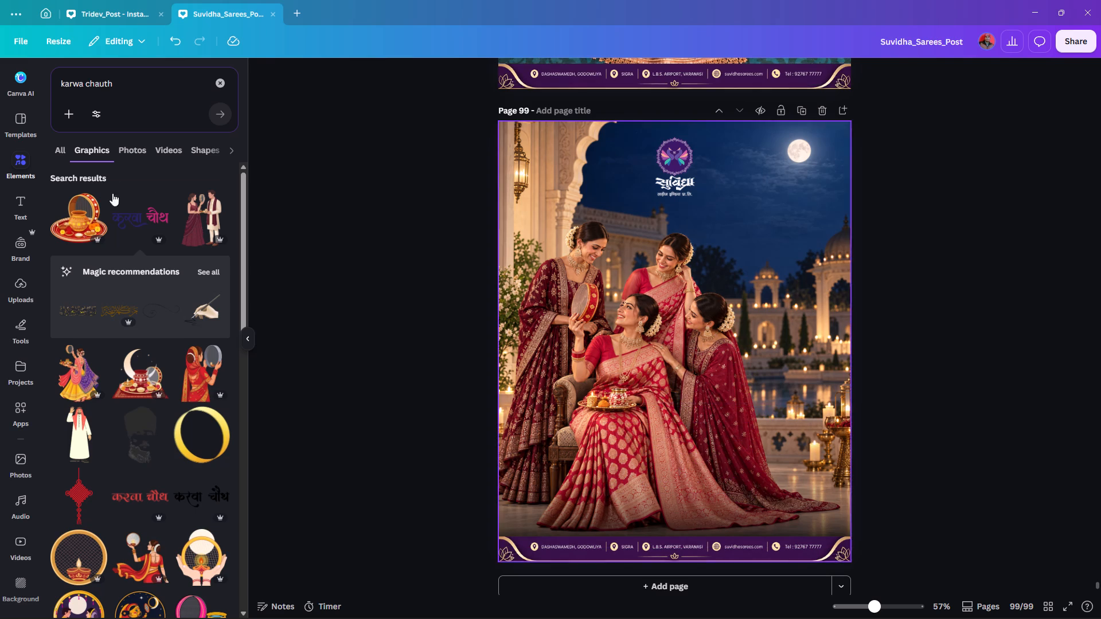
Add the orange "करवा चौथ" lettering graphic to page 99 and place it centred over the seated woman's lower saree.
scroll(162, 265, "down", 2)
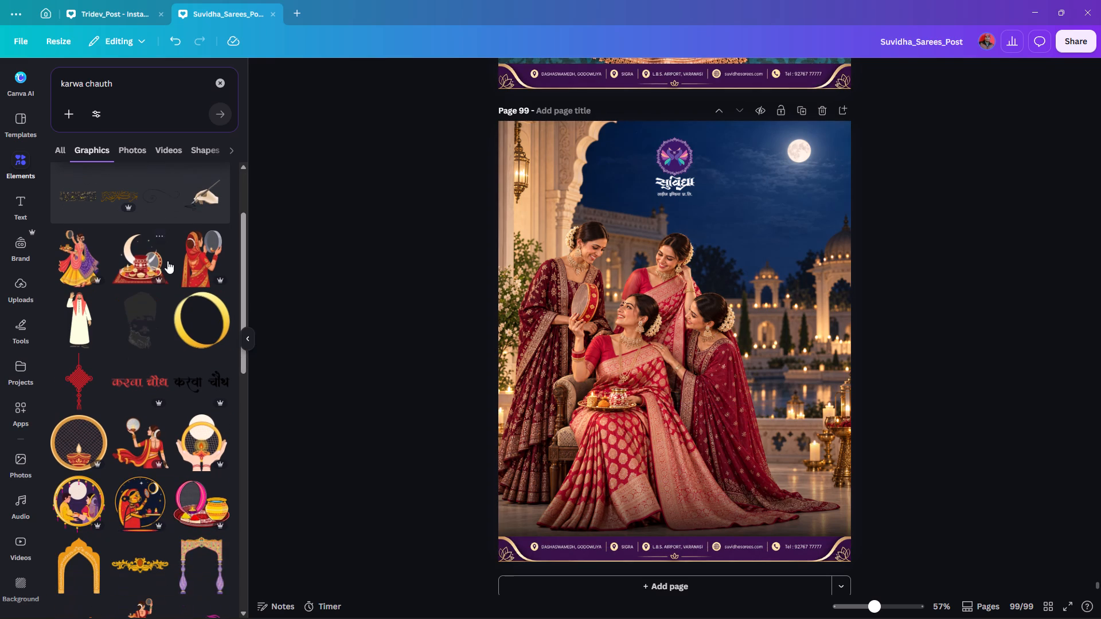
scroll(160, 257, "down", 1)
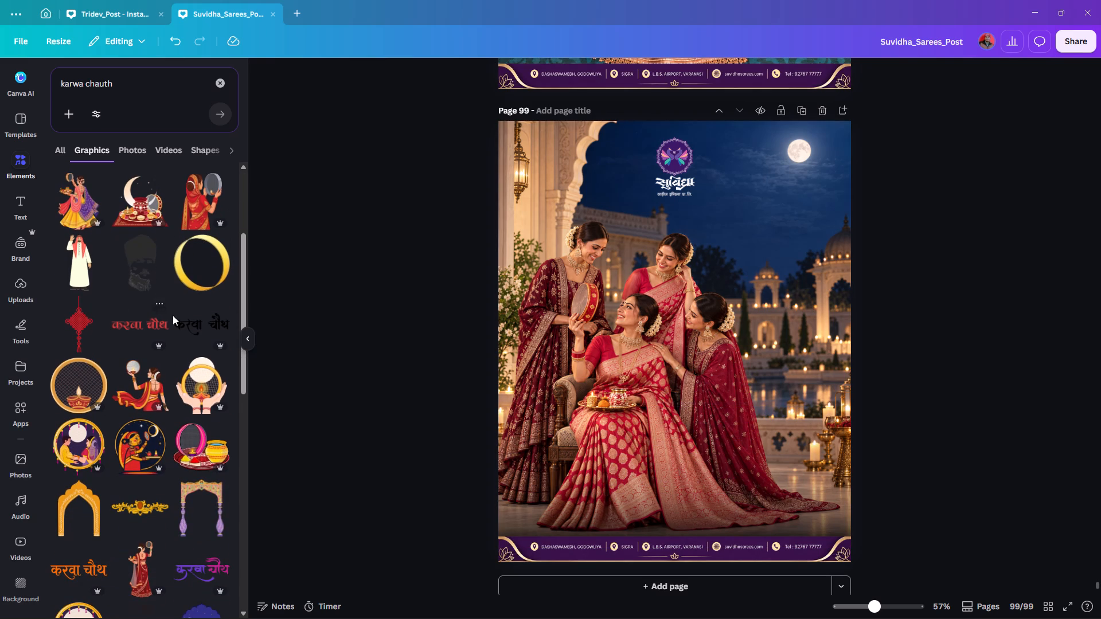
scroll(112, 319, "down", 4)
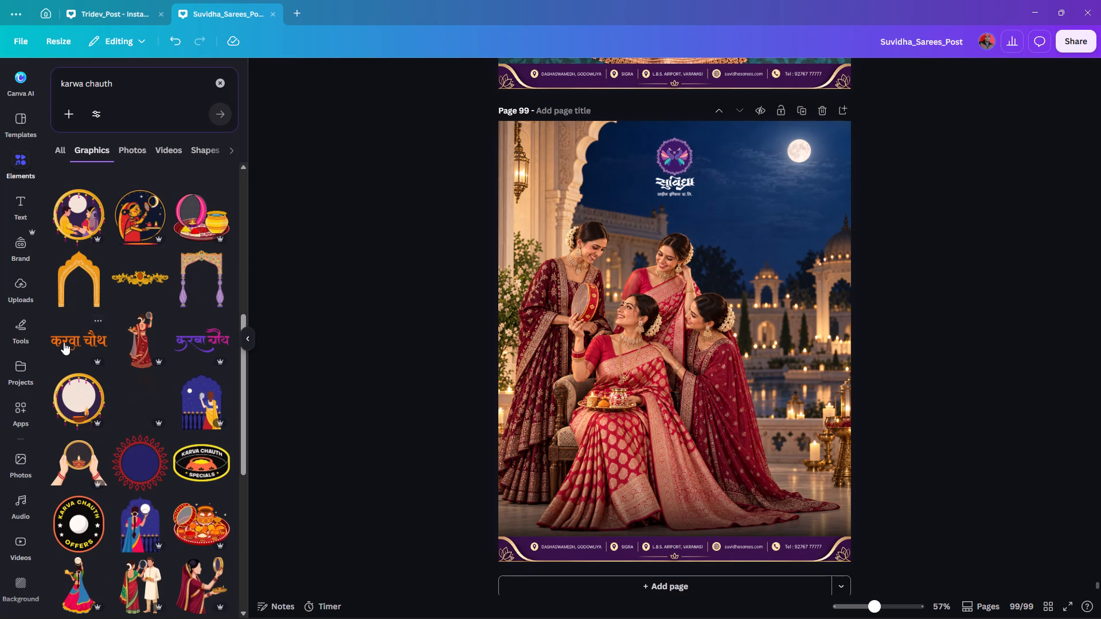
left_click(64, 342)
left_click_drag(655, 337, 654, 476)
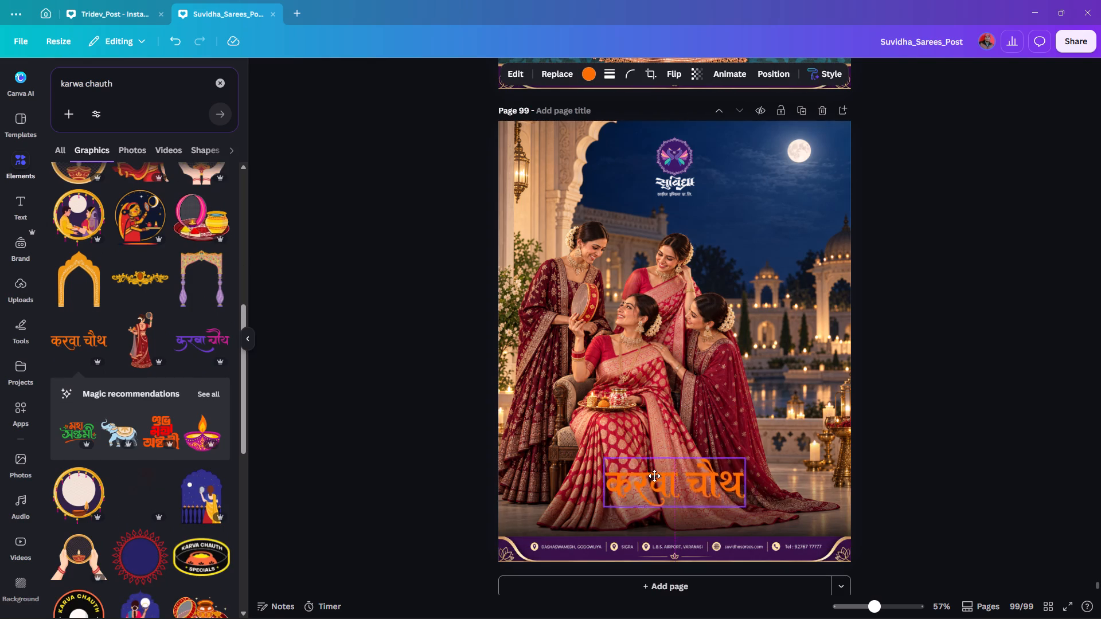
left_click_drag(654, 476, 655, 447)
Recolour the orange "करवा चौथ" lettering to the near-white #fffcfc.
left_click(588, 66)
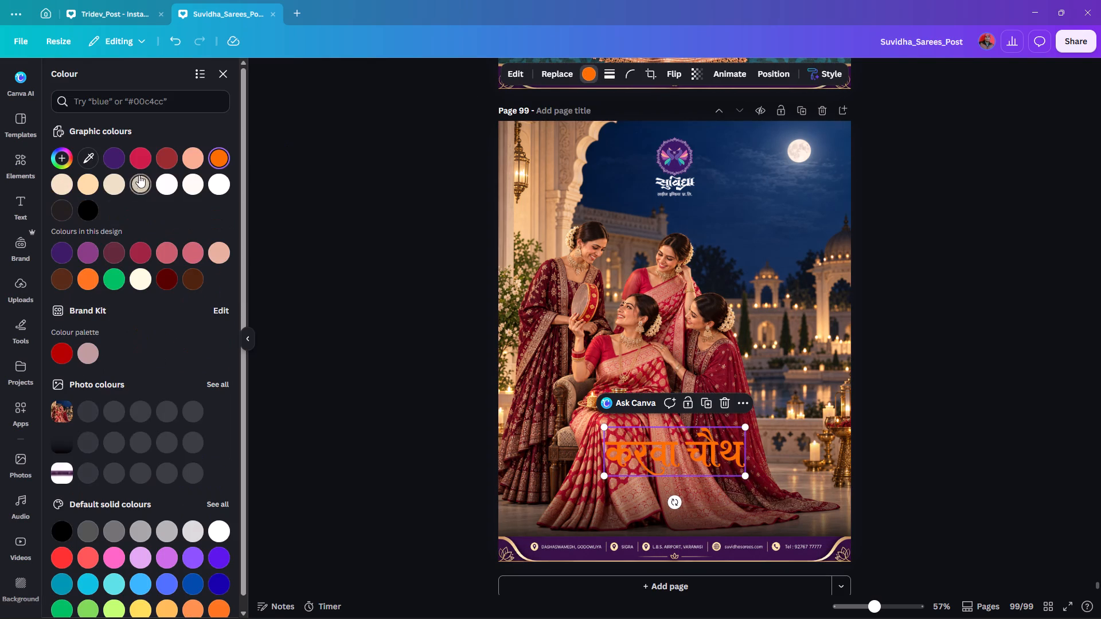
left_click(178, 182)
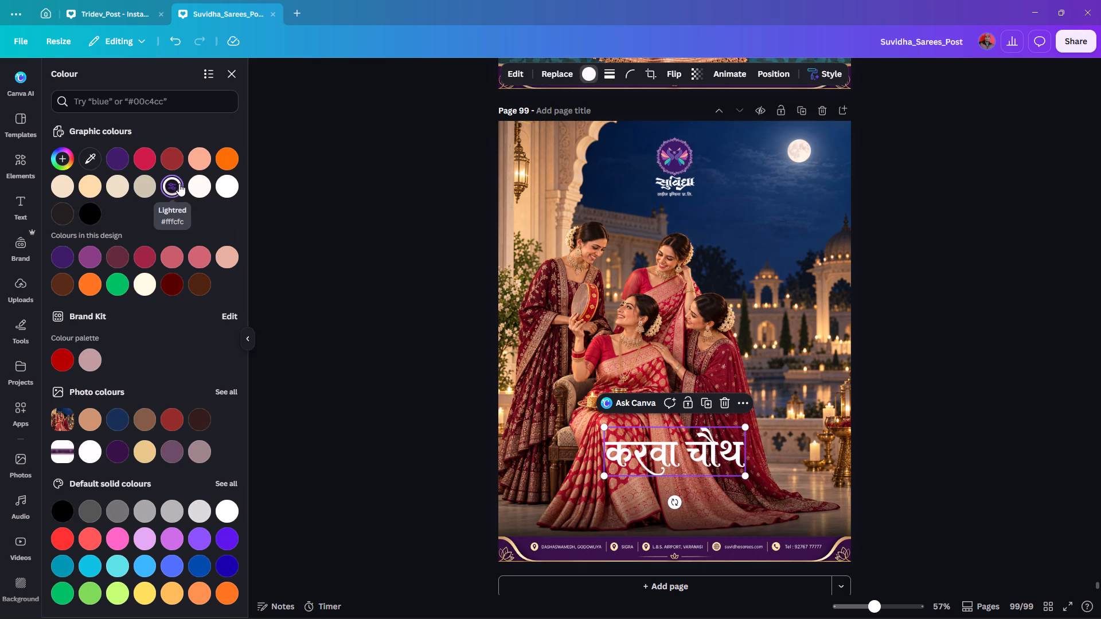
double_click(876, 276)
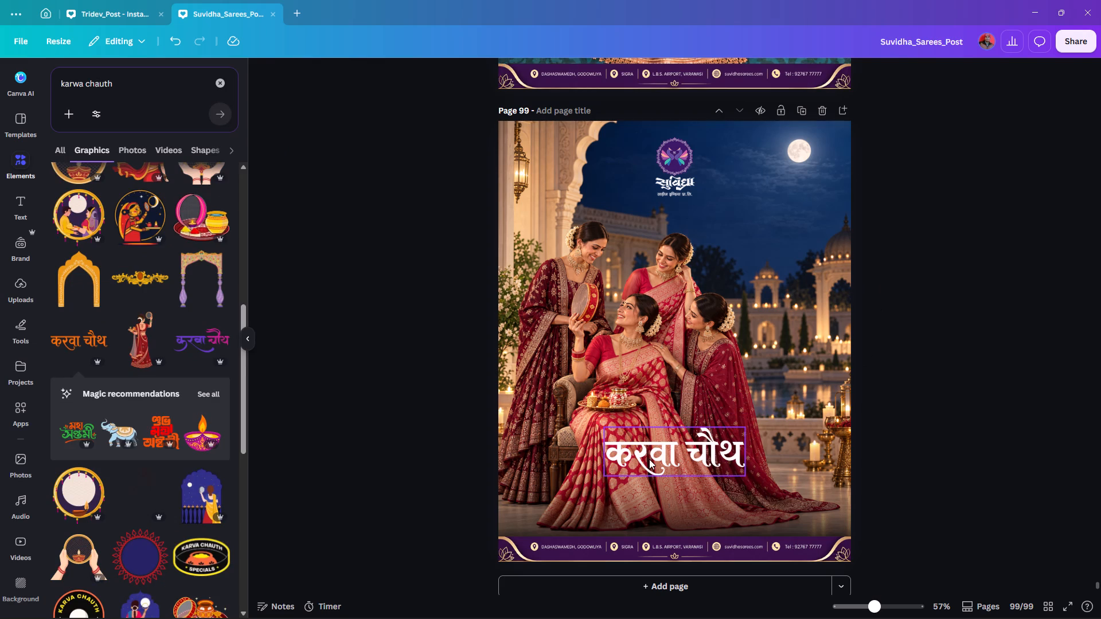
Enlarge the white "करवा चौथ" lettering slightly about its centre and shift it up a touch, keeping it horizontally centred on page 99.
left_click(651, 459)
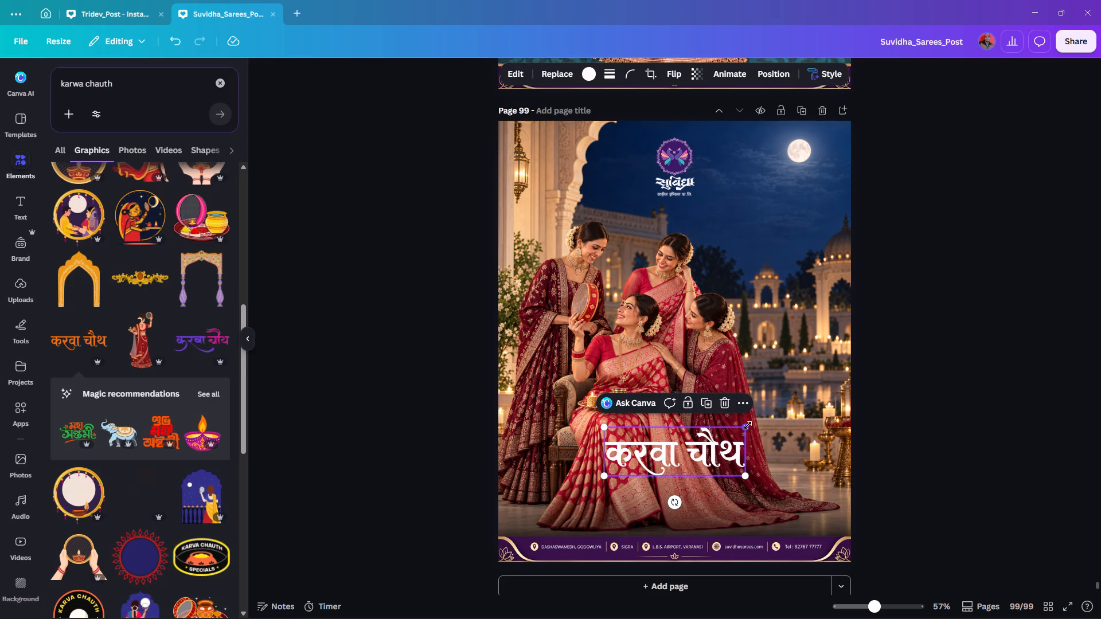
left_click_drag(747, 425, 759, 418, "shift")
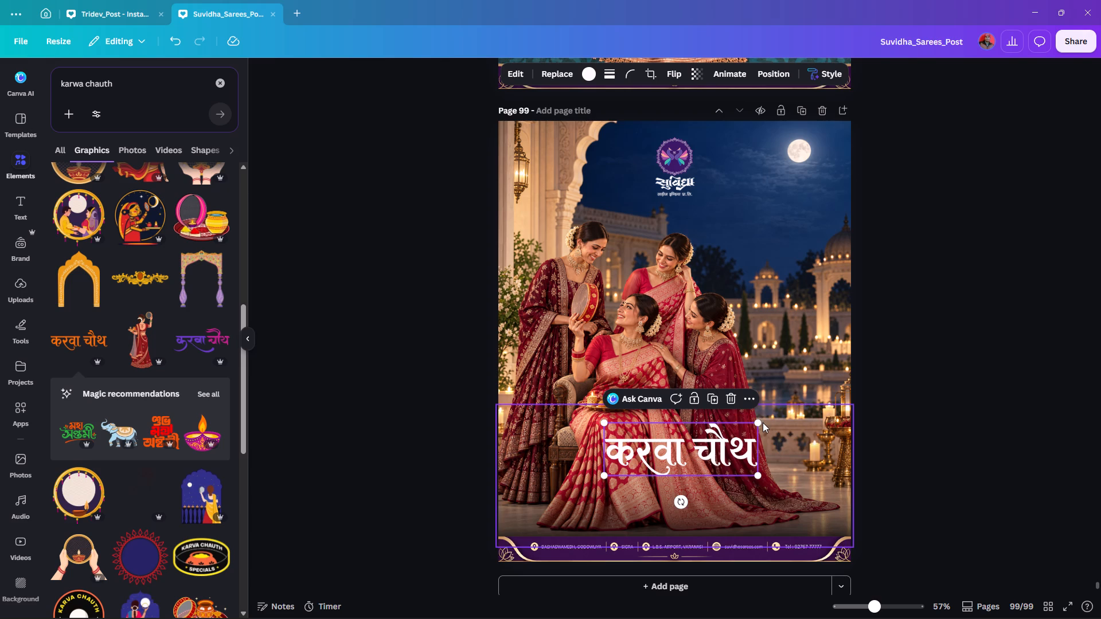
key("ctrl+z")
left_click_drag(745, 426, 760, 420, "alt")
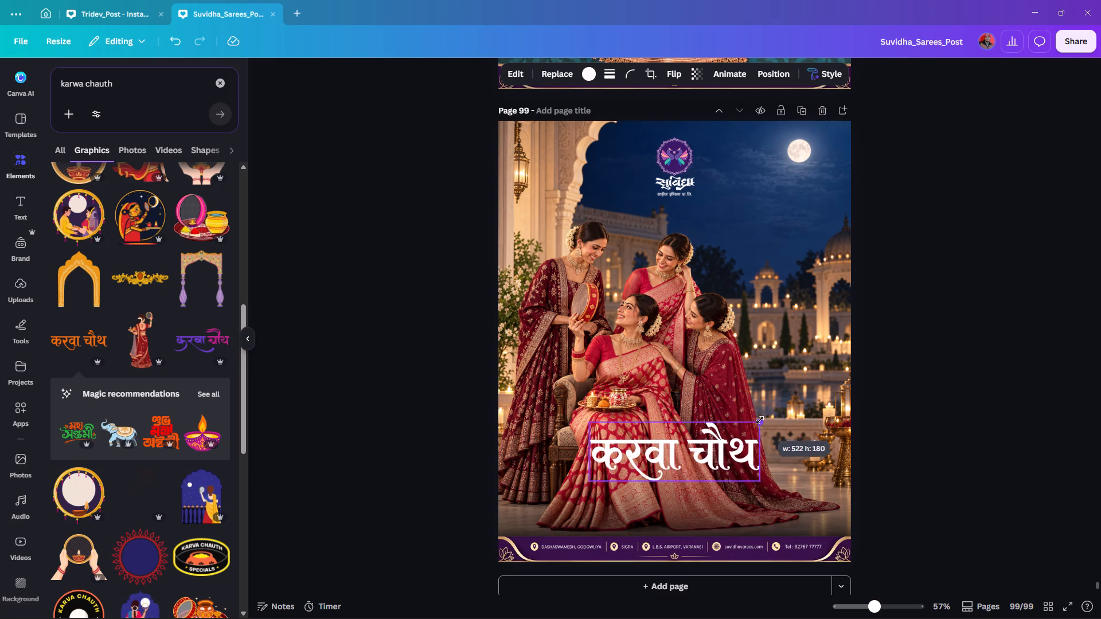
left_click_drag(760, 420, 752, 422, "alt")
left_click_drag(721, 454, 720, 450)
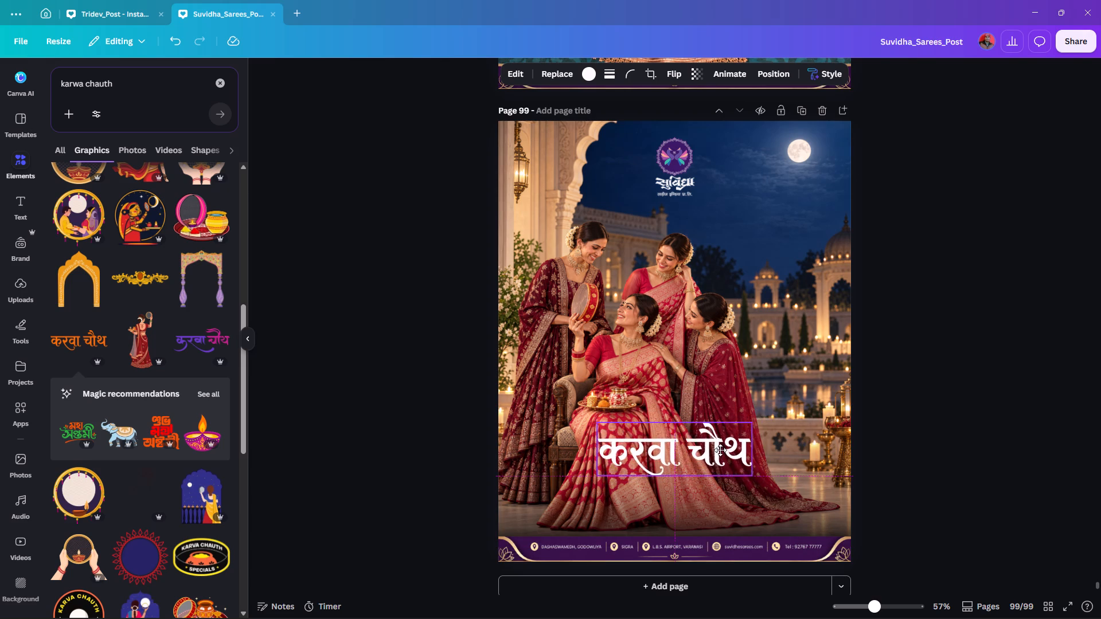
left_click_drag(720, 450, 723, 448)
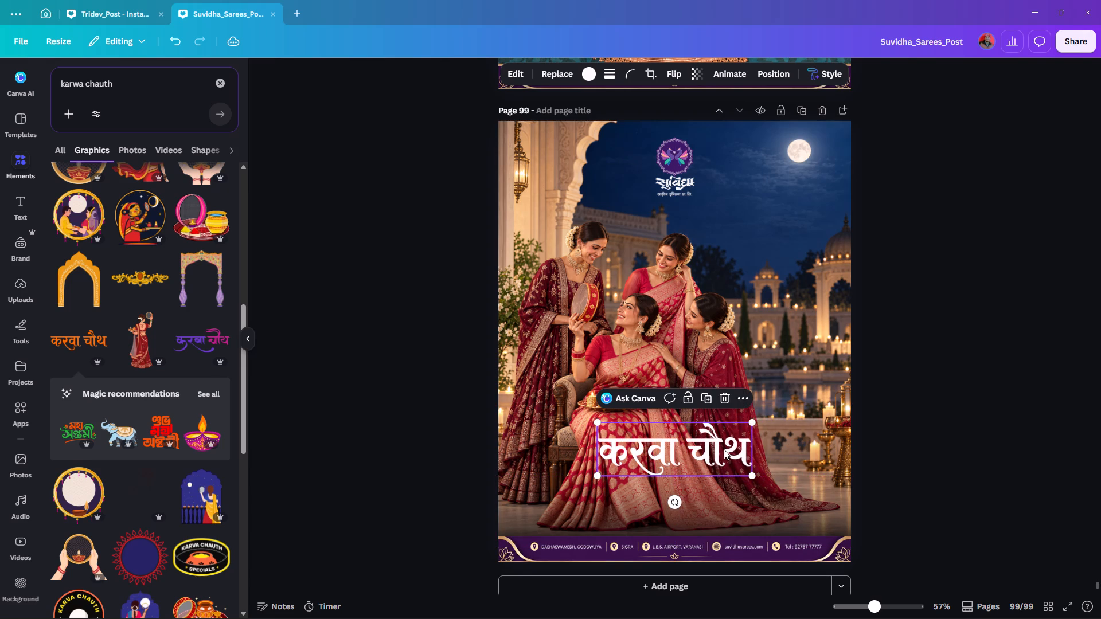
left_click(952, 402)
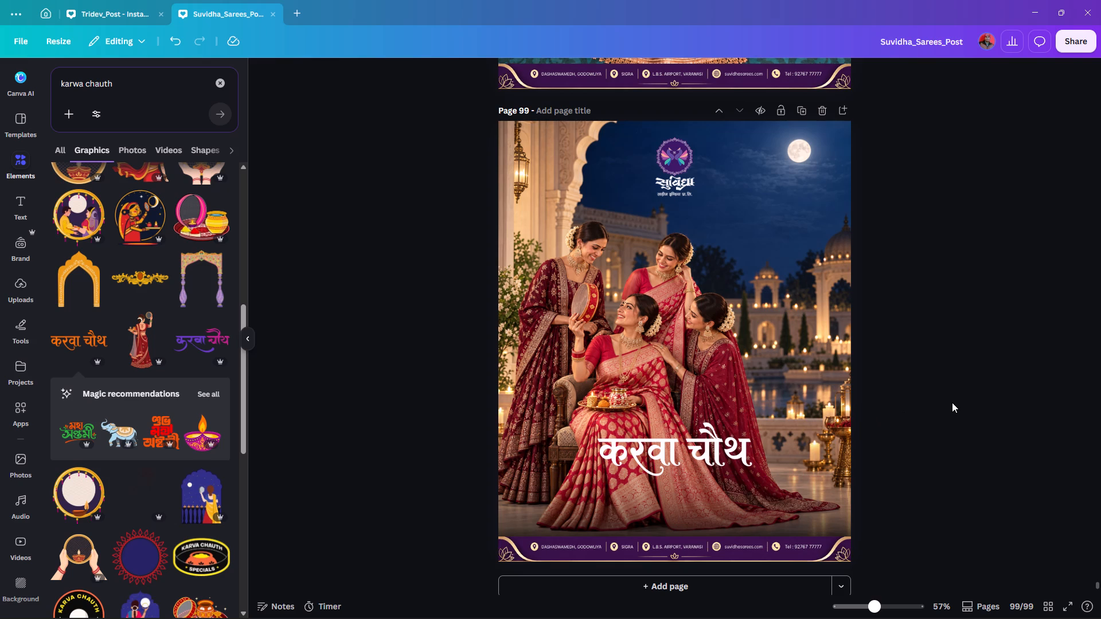
Delete the existing gradient shadow at the bottom of page 99.
left_click(698, 514)
key("Delete")
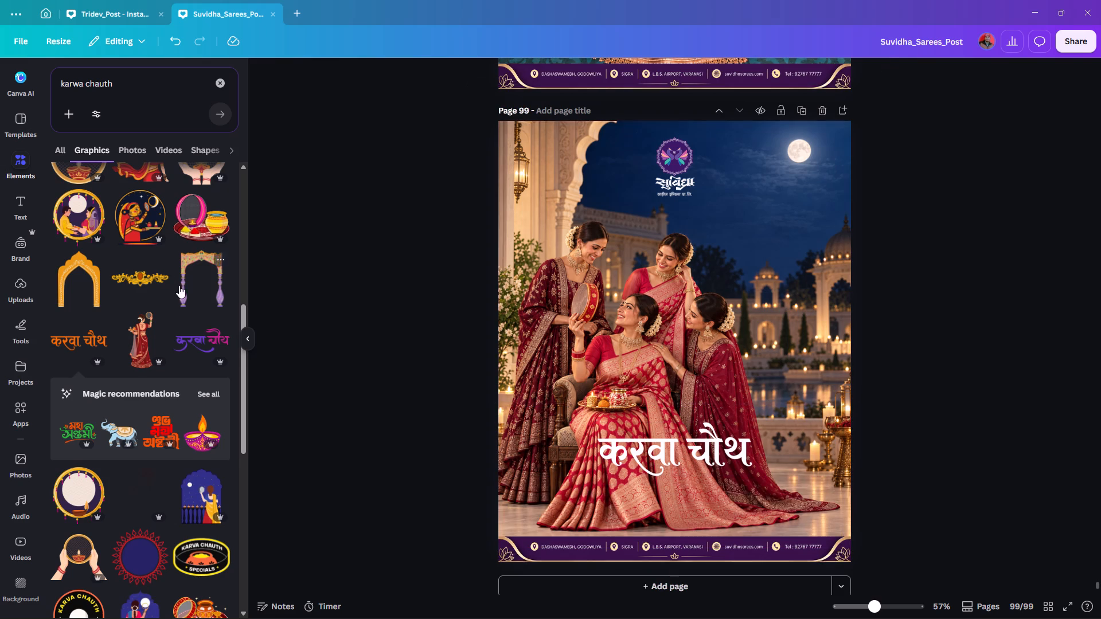
Search the graphics elements for "shadow" and add a taller, softer gradient that fades to black at its base to page 99.
left_click(217, 82)
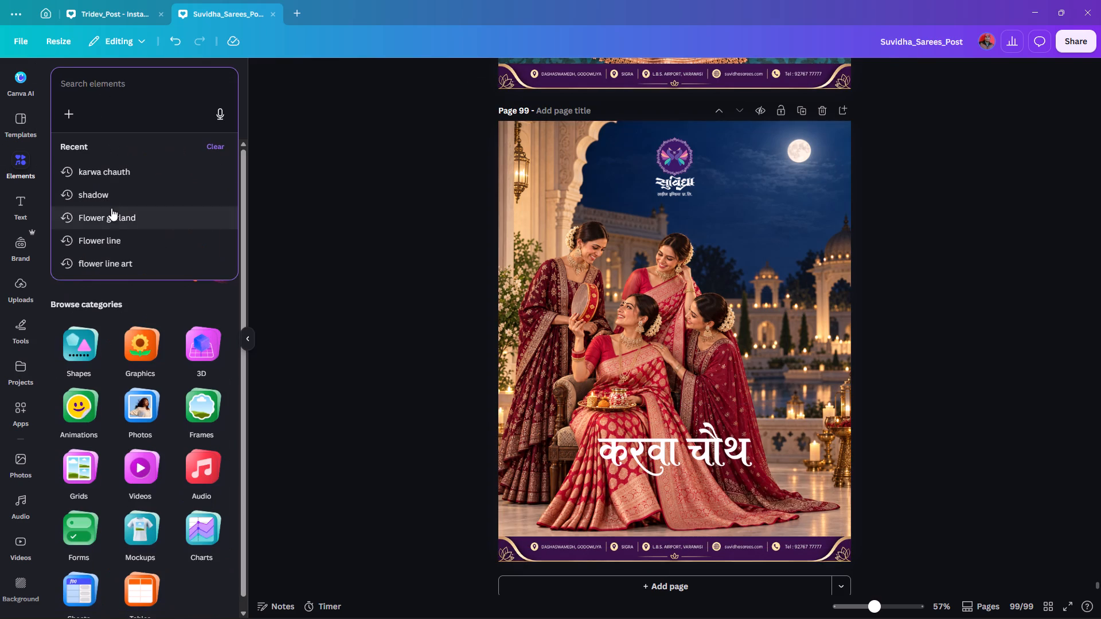
left_click(108, 199)
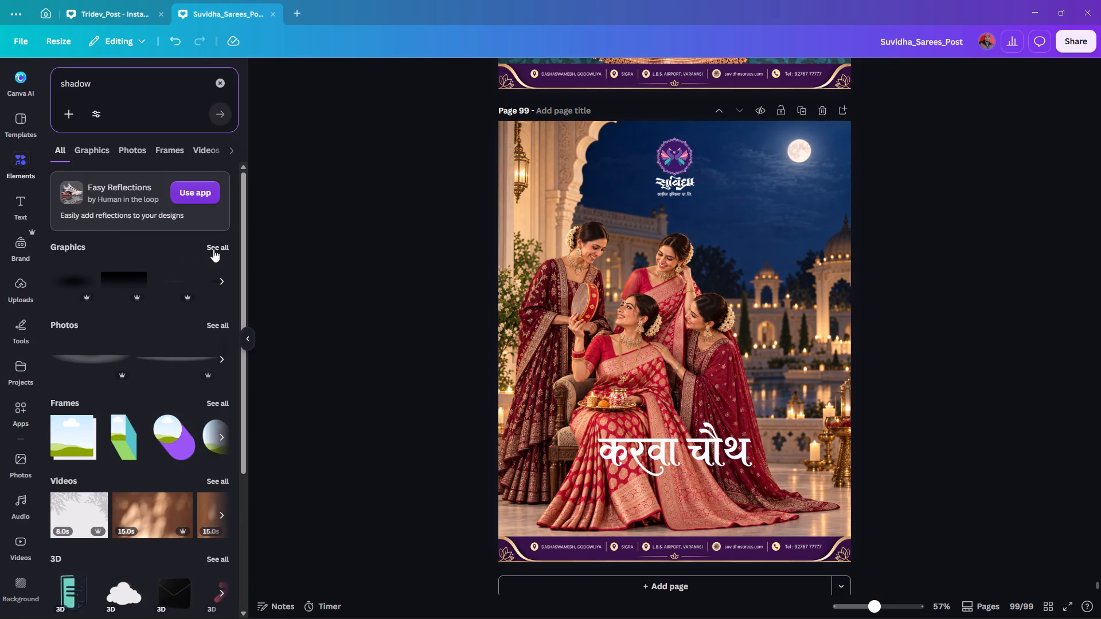
left_click(213, 249)
scroll(131, 309, "down", 7)
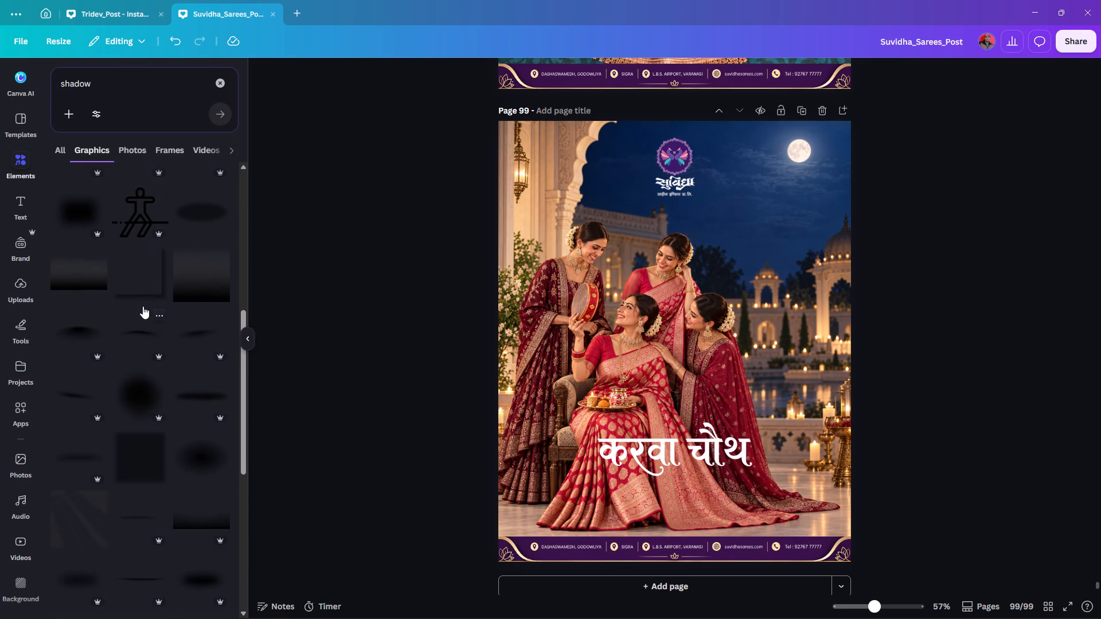
scroll(142, 306, "down", 5)
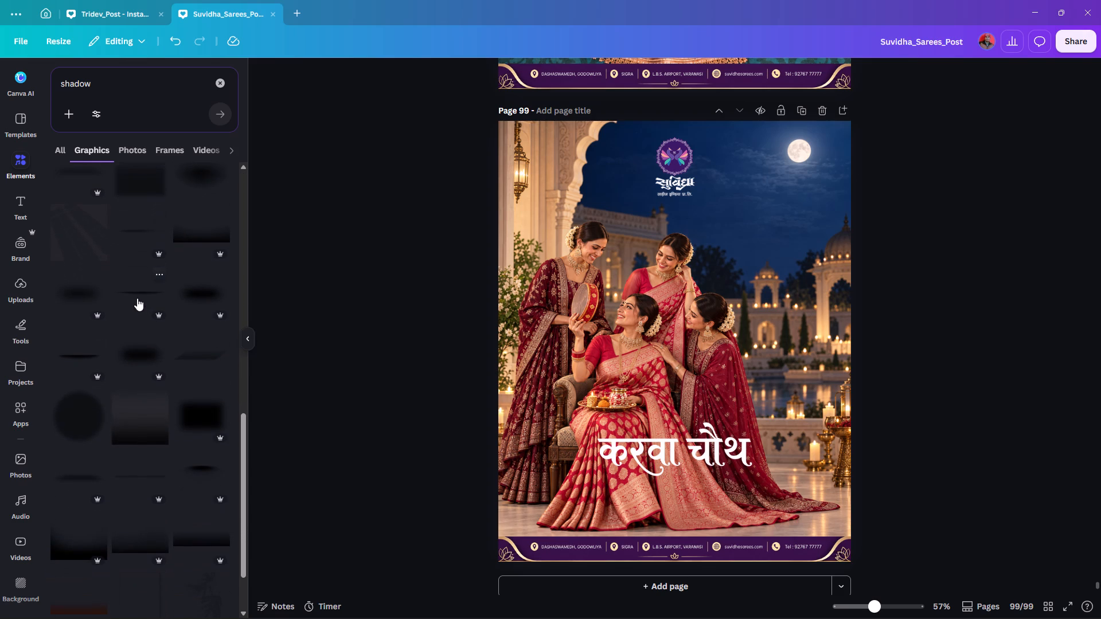
scroll(150, 296, "down", 4)
left_click(142, 449)
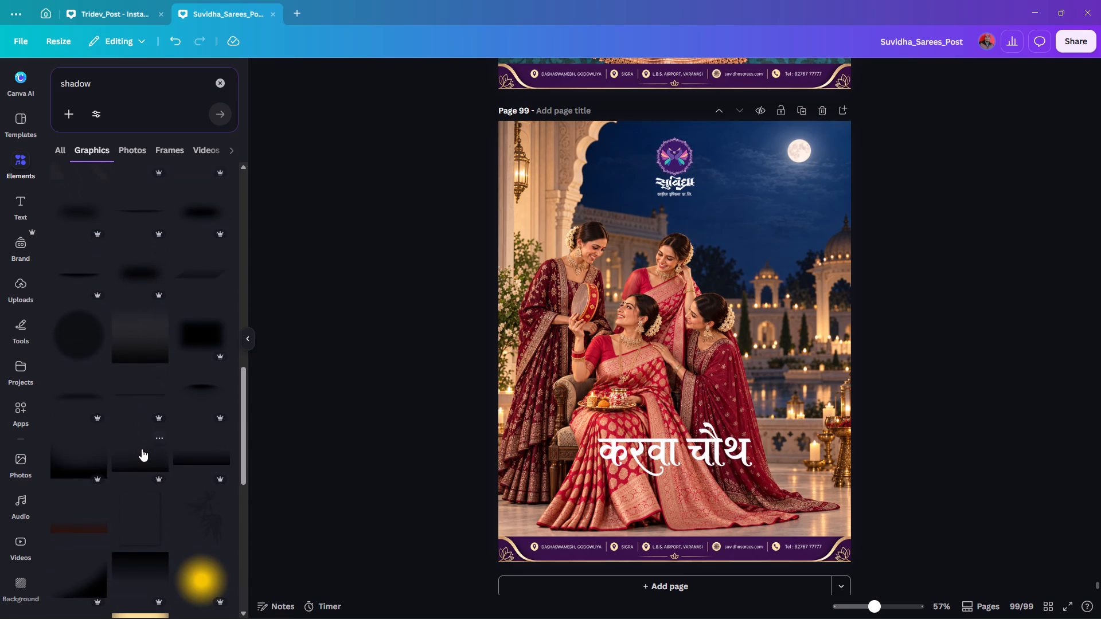
Move the new gradient shadow to the bottom of page 99 and send it backward behind the lettering and the footer.
left_click_drag(678, 361, 677, 468)
key("ctrl+bracketleft")
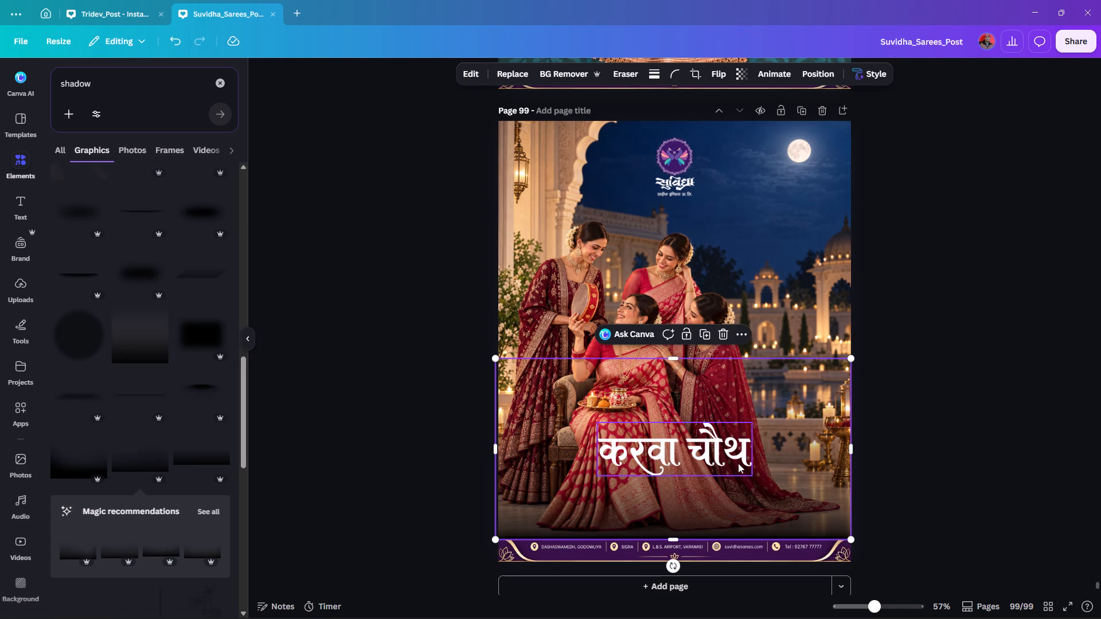
key("ctrl+bracketleft")
left_click(1074, 413)
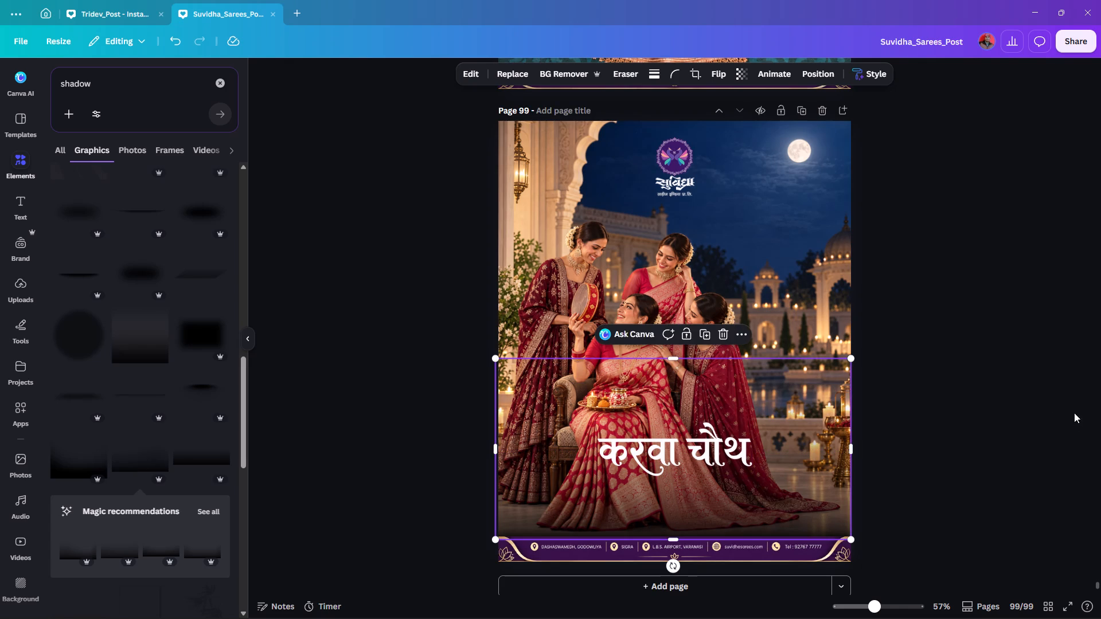
Nudge the gradient shadow on page 99 slightly down so its dark lower edge tucks behind the purple footer.
left_click(803, 441)
key("Down")
key("Down")
key("Down")
key("Down")
key("Down")
key("Down")
key("Down")
key("Down")
key("Down")
key("Down")
key("Down")
key("Down")
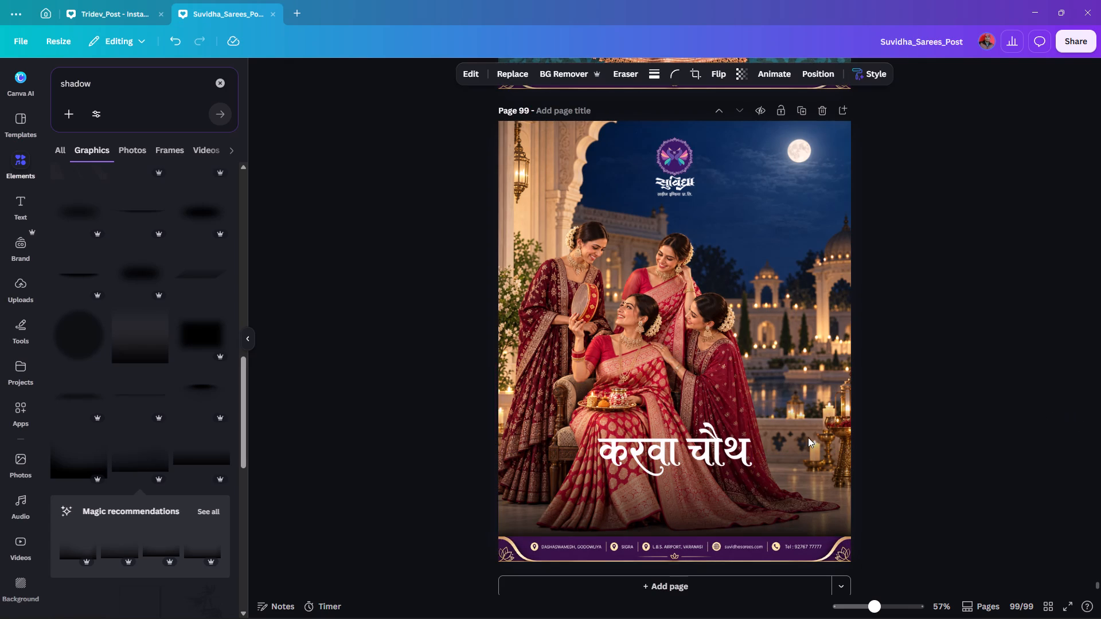
key("Up")
key("Up")
key("Up")
key("Up")
key("Up")
key("Up")
key("Up")
key("Down")
key("Down")
key("Down")
key("Down")
key("Down")
key("Down")
key("Down")
key("Up")
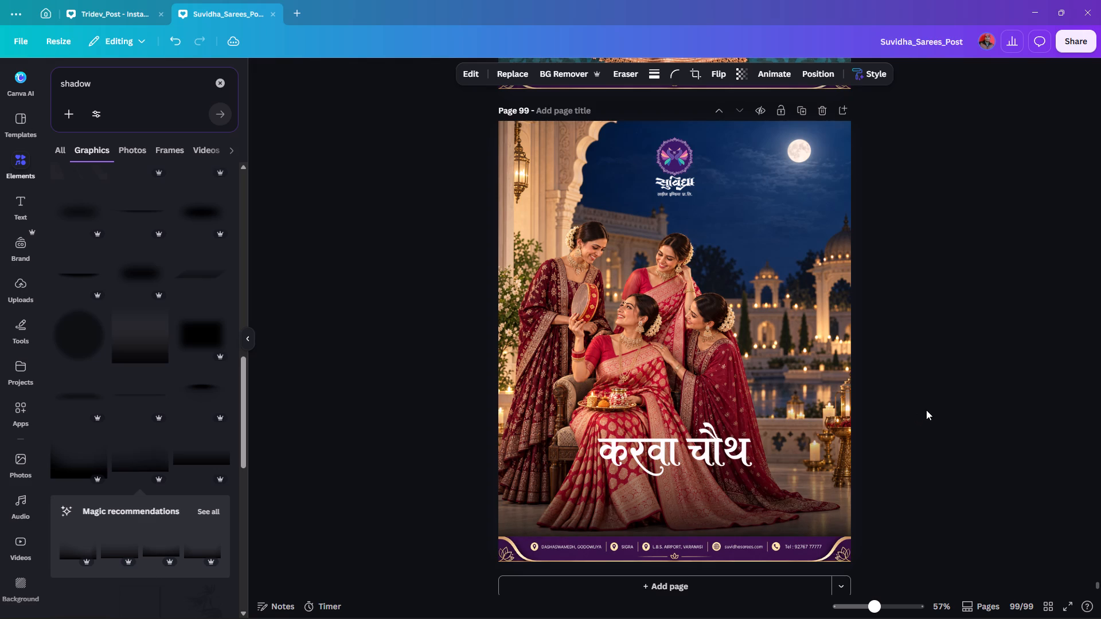
left_click(926, 410)
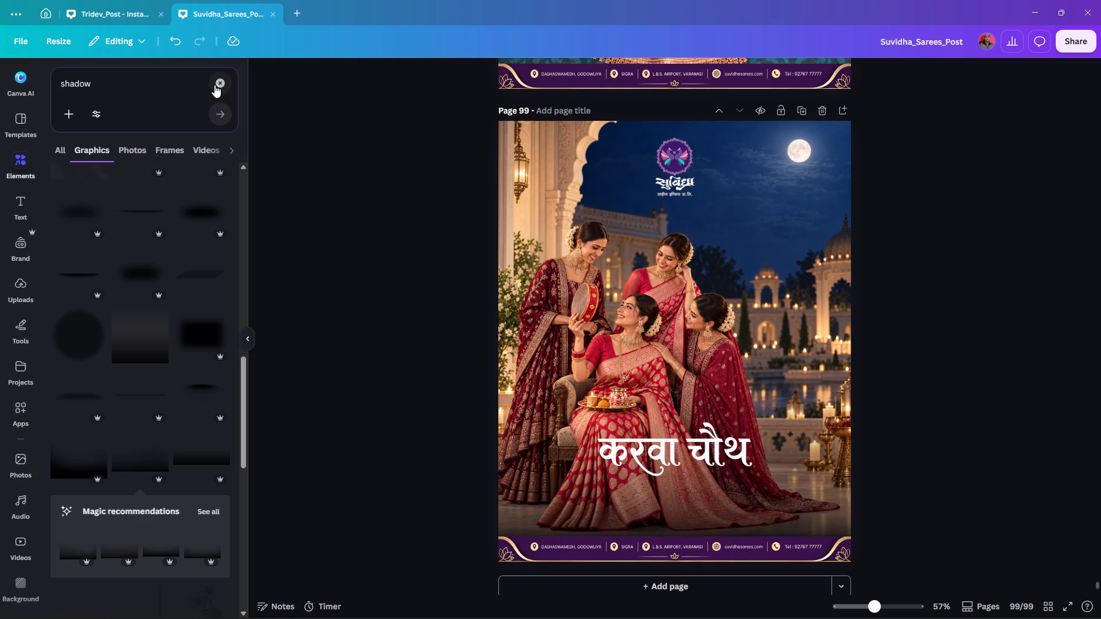
Search the graphics elements for "line design" and place a thin ornamental divider line just below the Hindi title on page 99.
left_click(214, 85)
left_click(96, 85)
type("line")
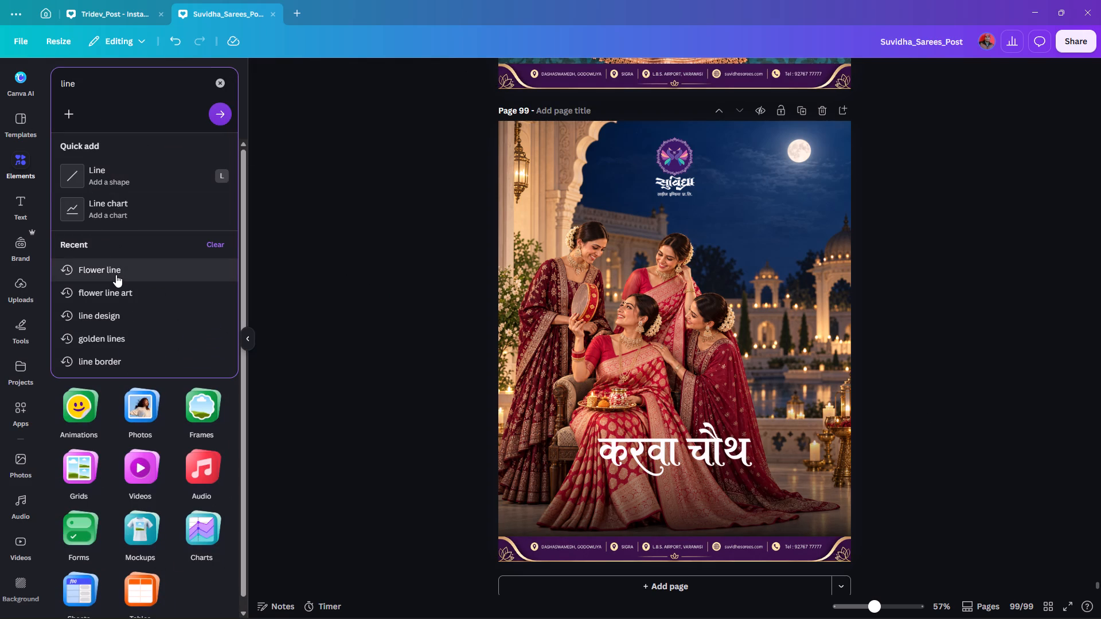
left_click(108, 318)
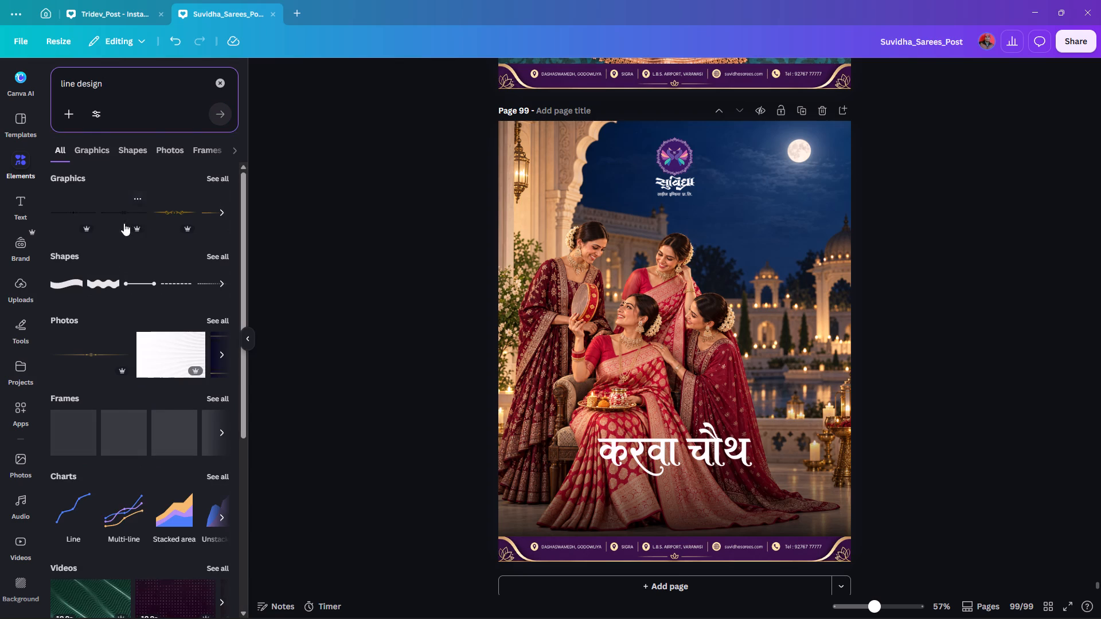
left_click(214, 177)
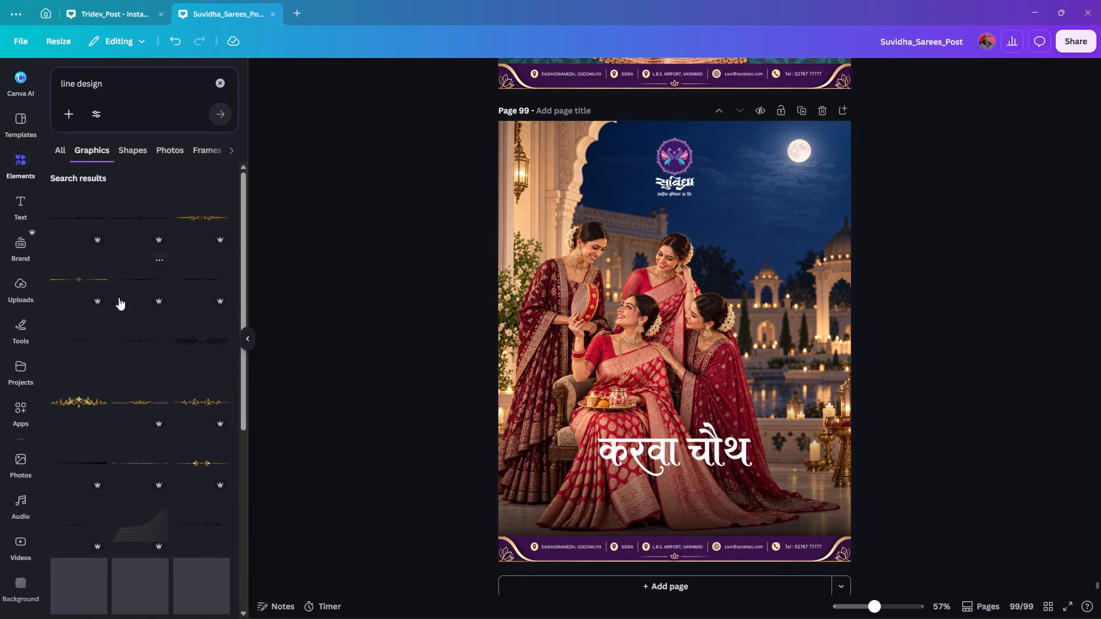
scroll(120, 269, "down", 3)
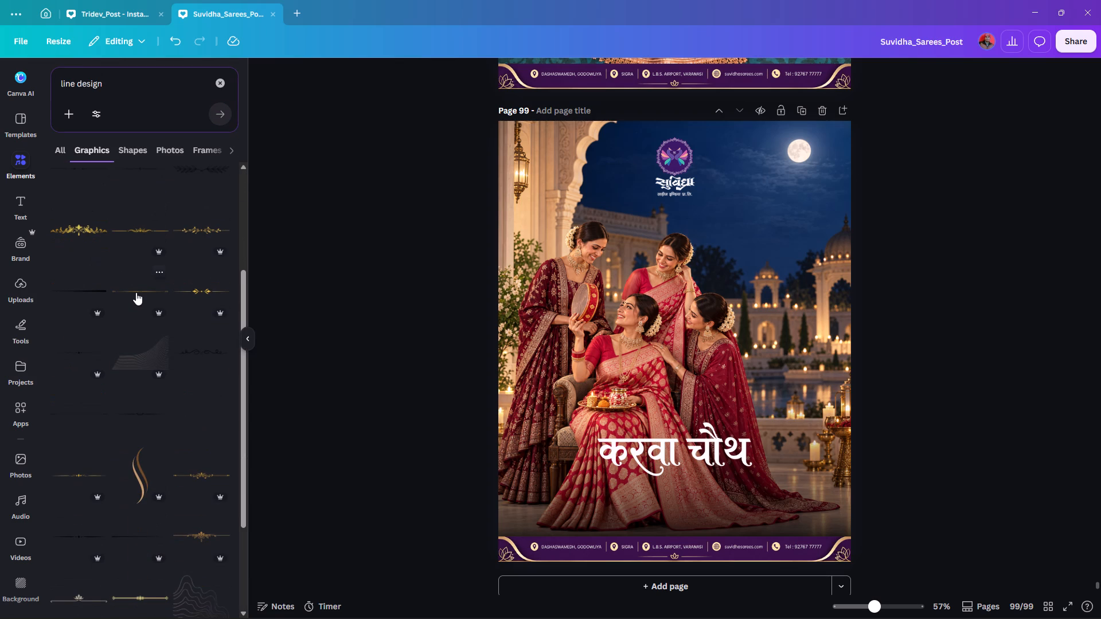
scroll(146, 291, "down", 2)
scroll(128, 283, "up", 3)
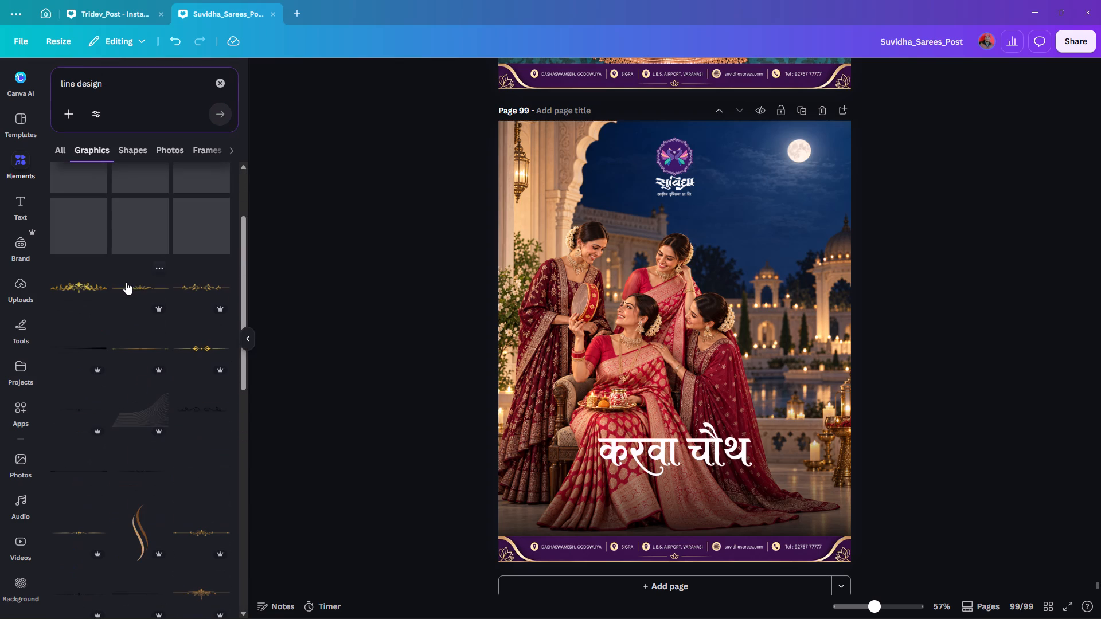
scroll(138, 285, "up", 4)
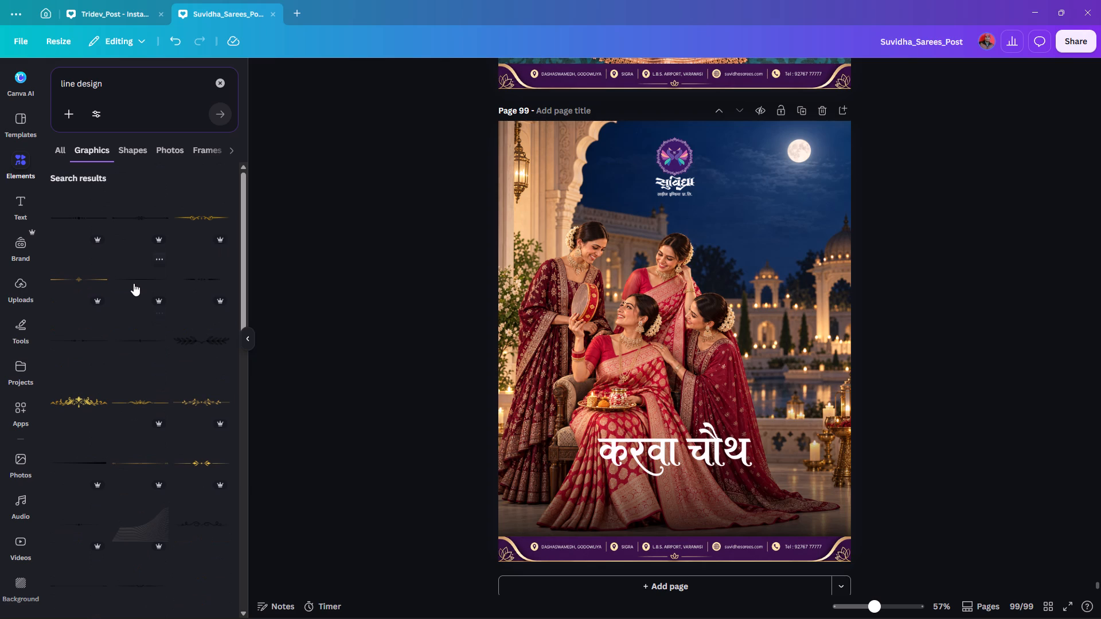
left_click(77, 343)
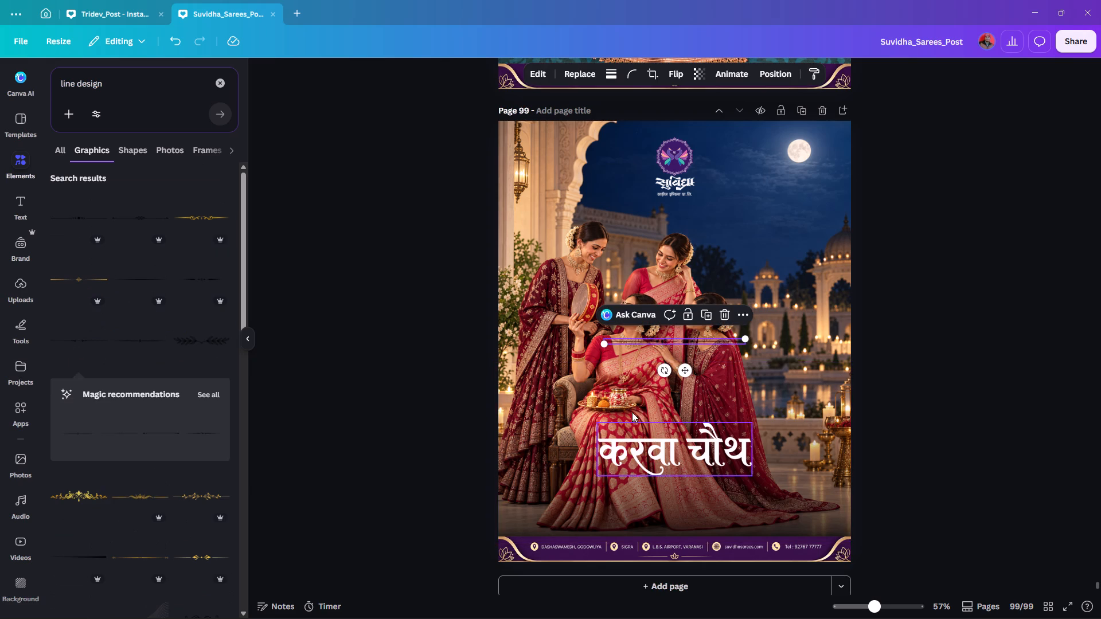
left_click_drag(687, 372, 684, 512)
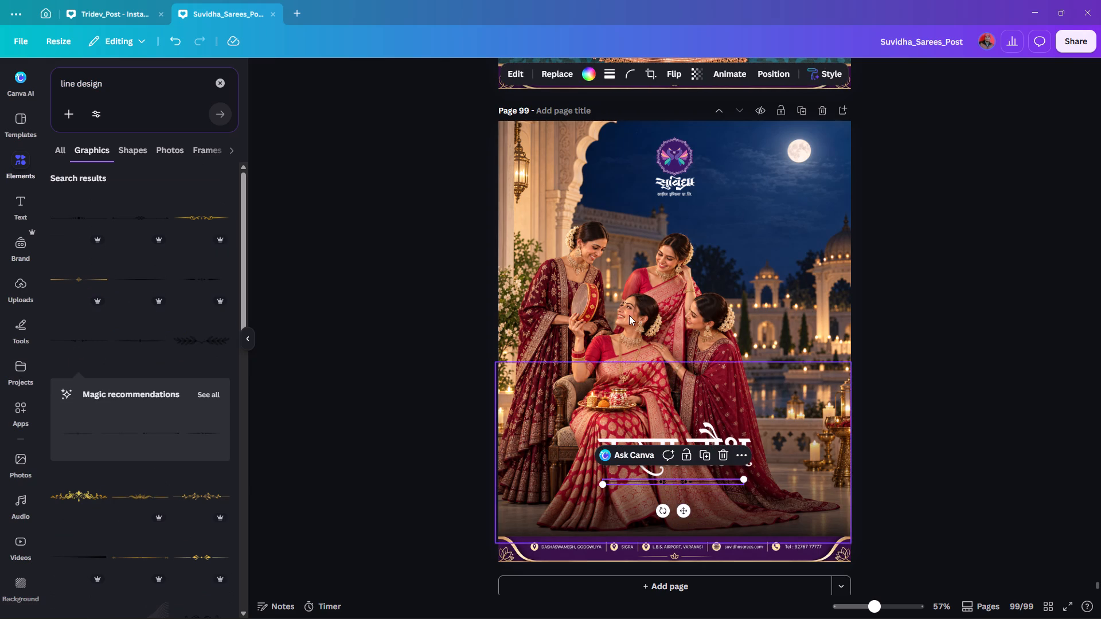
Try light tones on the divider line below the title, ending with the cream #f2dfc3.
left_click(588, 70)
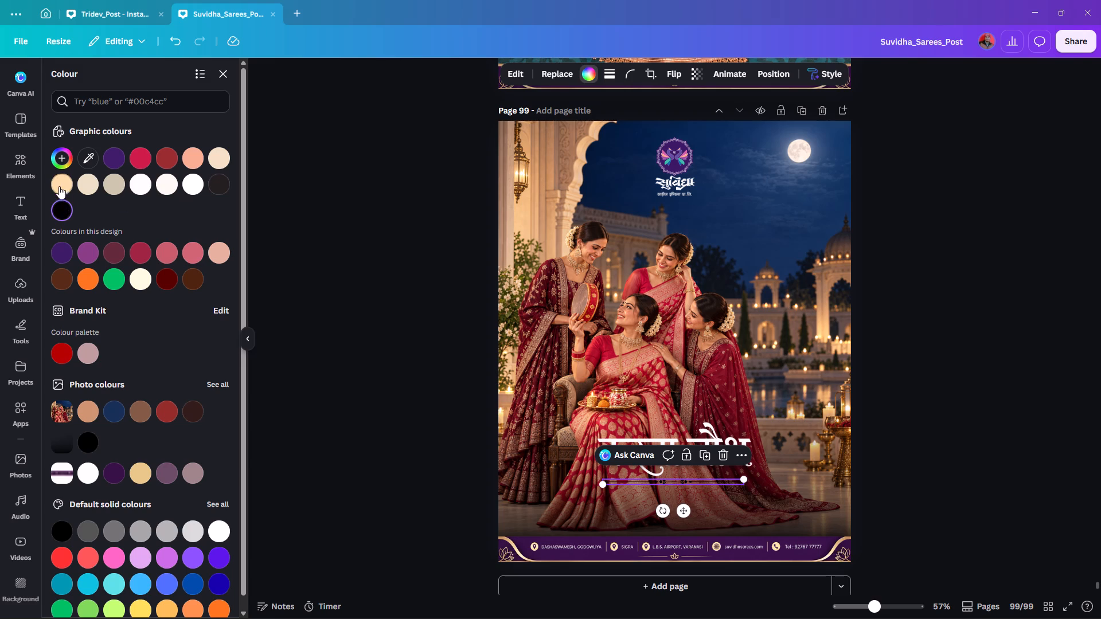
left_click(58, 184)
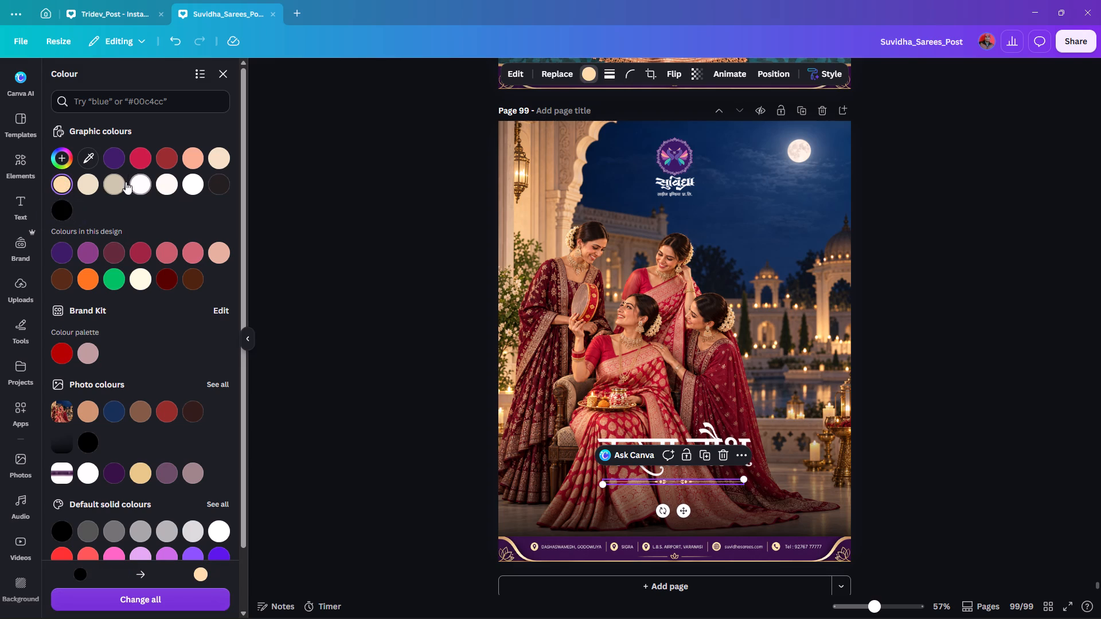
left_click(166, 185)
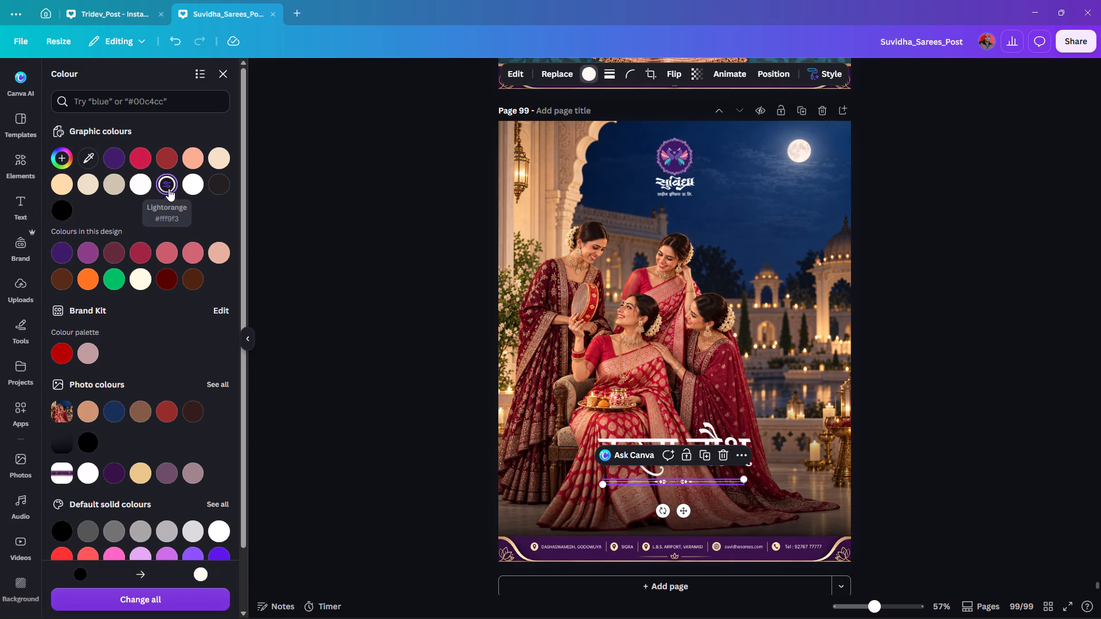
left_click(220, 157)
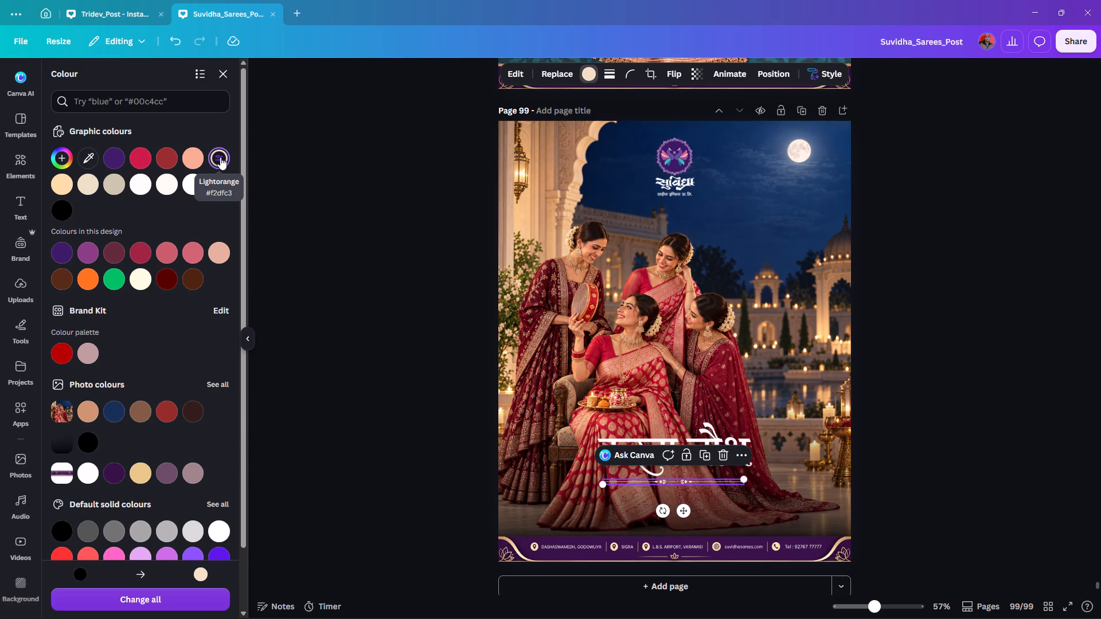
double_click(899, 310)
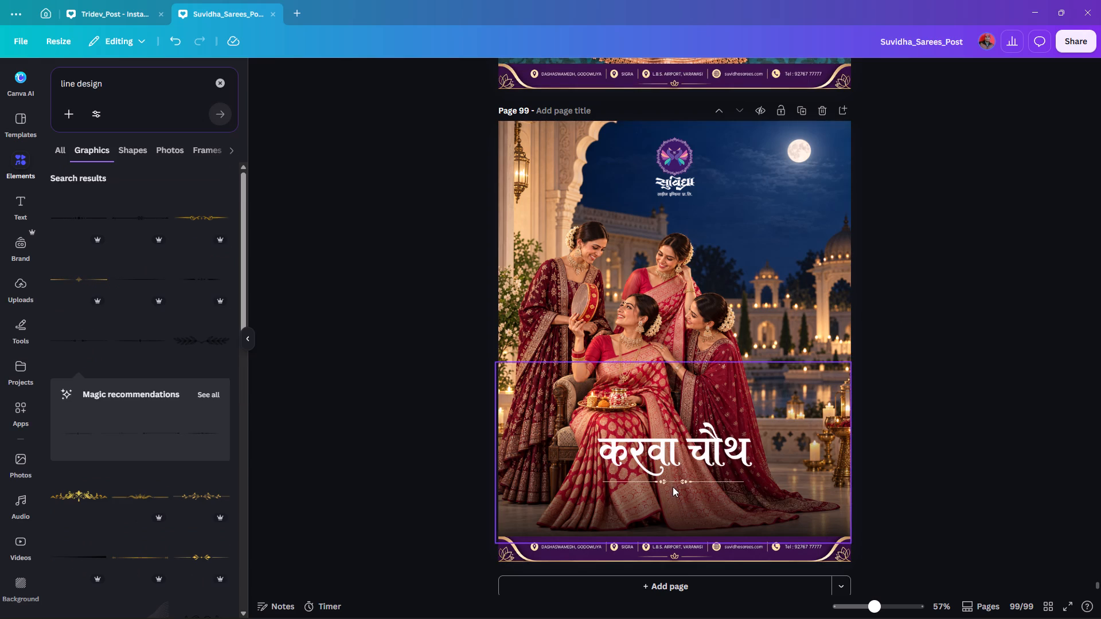
Align the divider line to the horizontal centre of page 99.
left_click(674, 484)
left_click(767, 77)
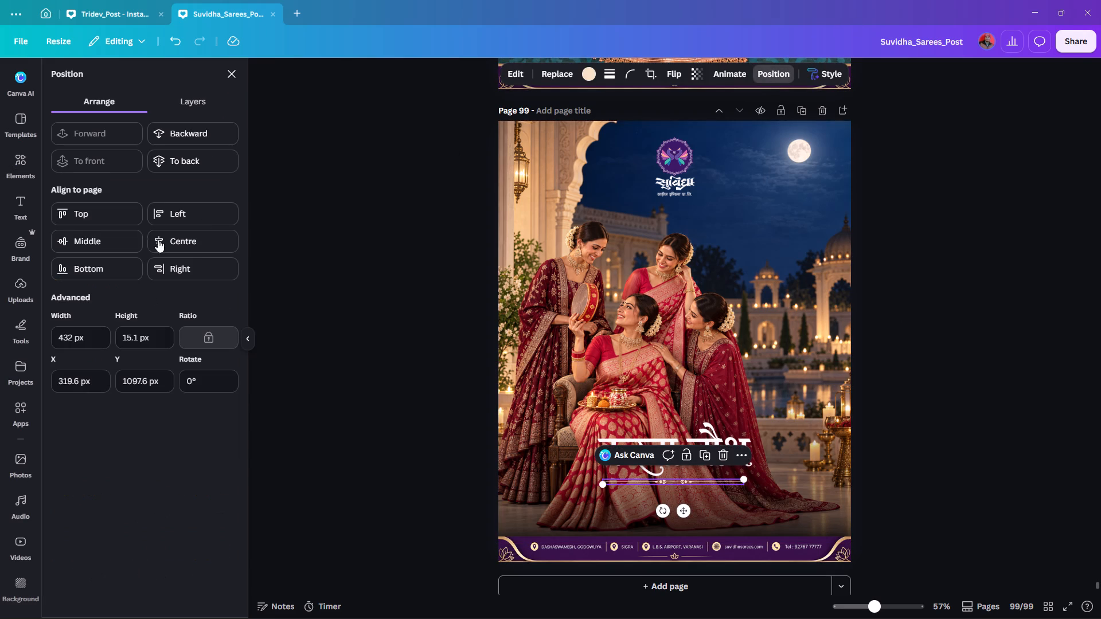
left_click(197, 245)
double_click(983, 330)
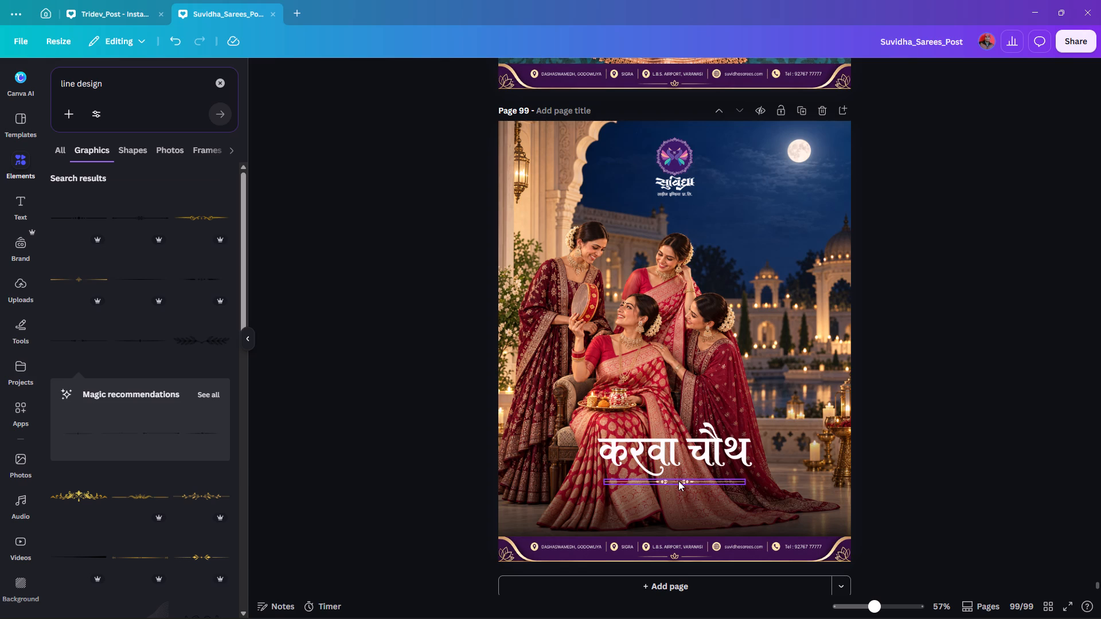
left_click(1019, 380)
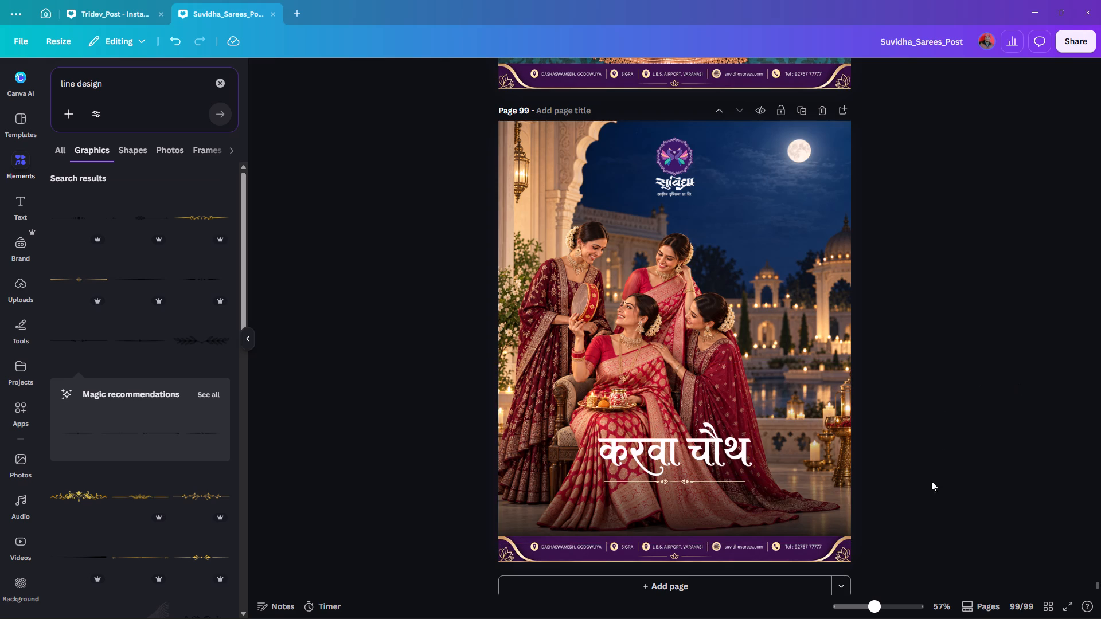
left_click(961, 421)
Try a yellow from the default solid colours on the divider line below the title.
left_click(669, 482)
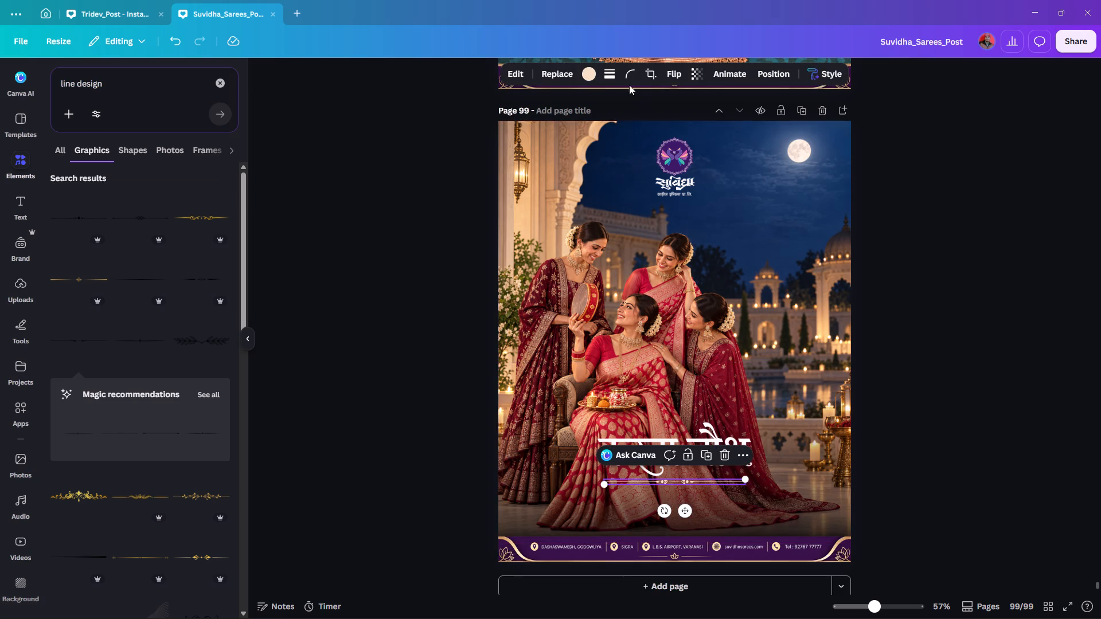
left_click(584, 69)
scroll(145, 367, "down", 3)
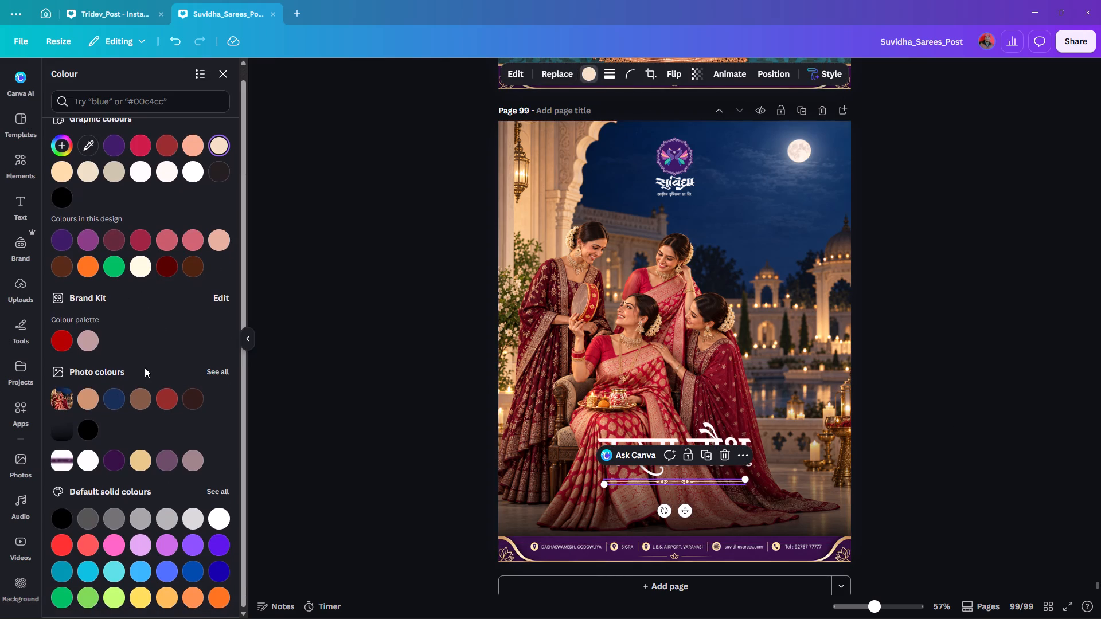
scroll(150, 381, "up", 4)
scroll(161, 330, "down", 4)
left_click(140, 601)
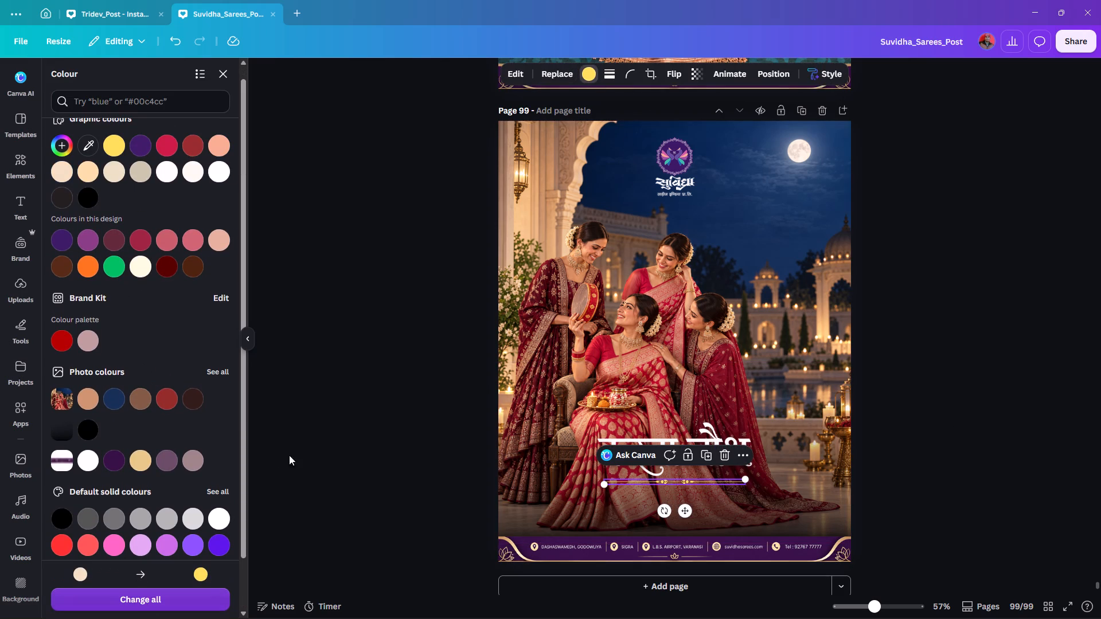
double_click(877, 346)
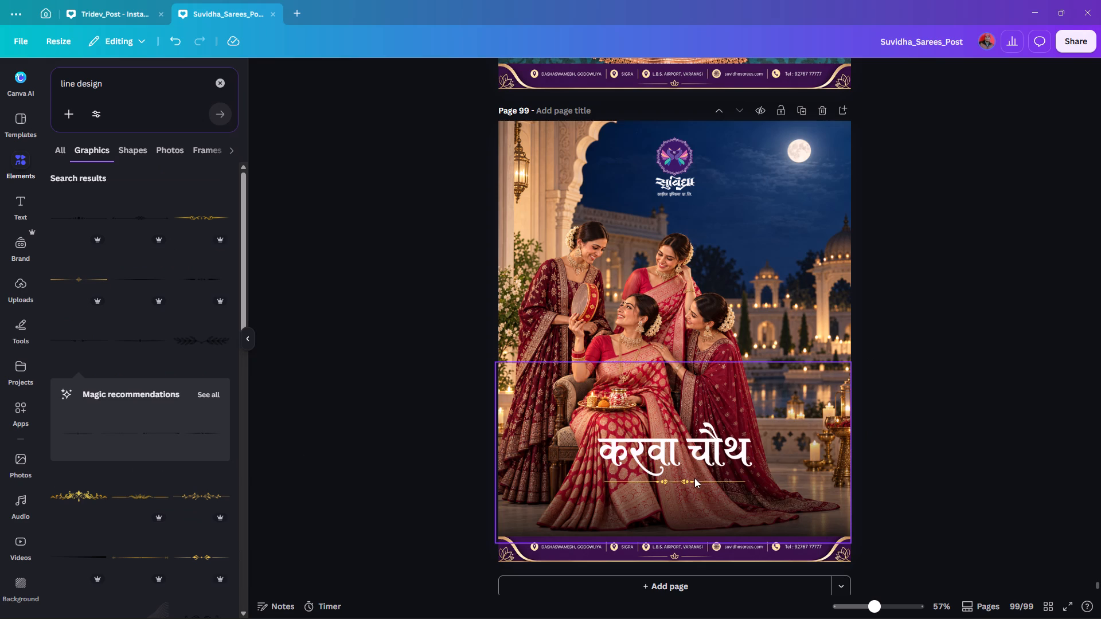
Try purple and red tones on the divider line, then recolour it with the light peach from the graphic colours.
left_click(687, 481)
left_click(589, 77)
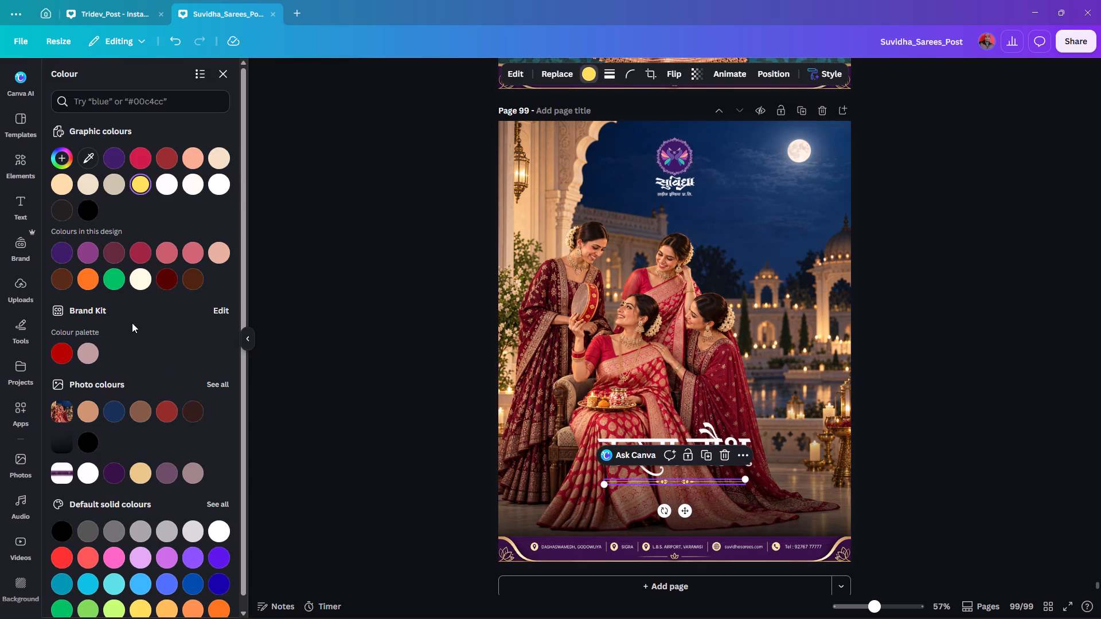
left_click(60, 251)
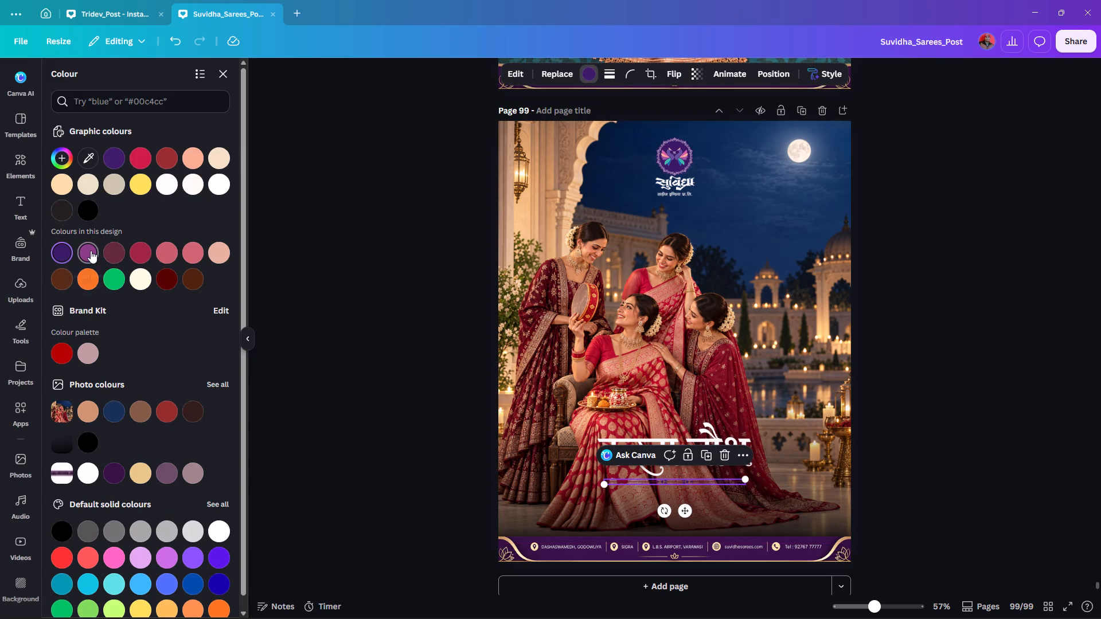
left_click(91, 250)
left_click(140, 158)
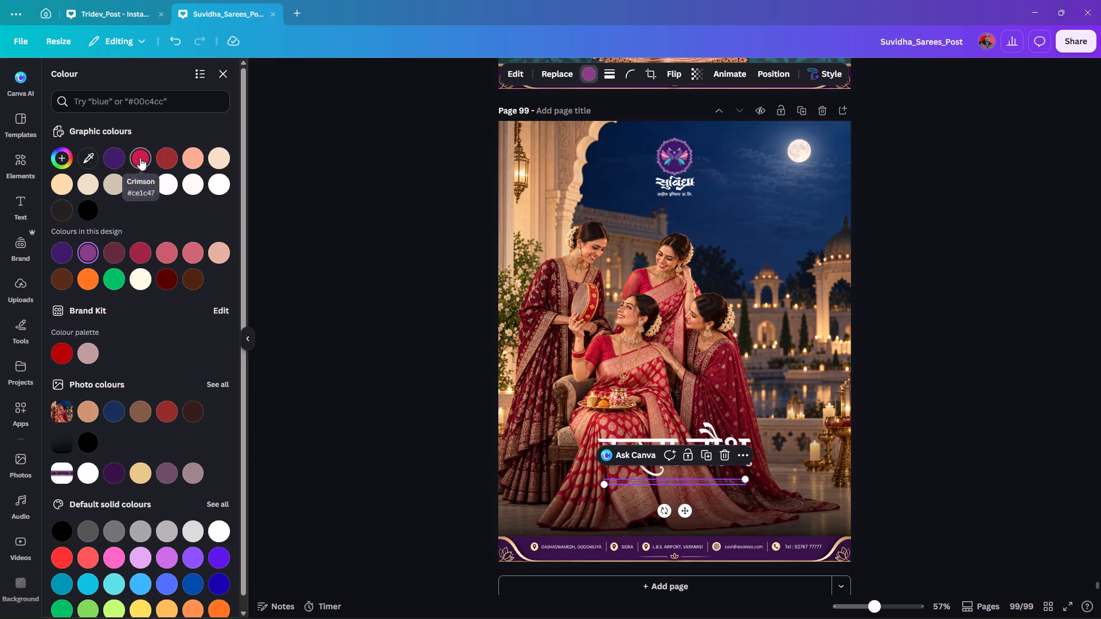
left_click(166, 158)
left_click(185, 158)
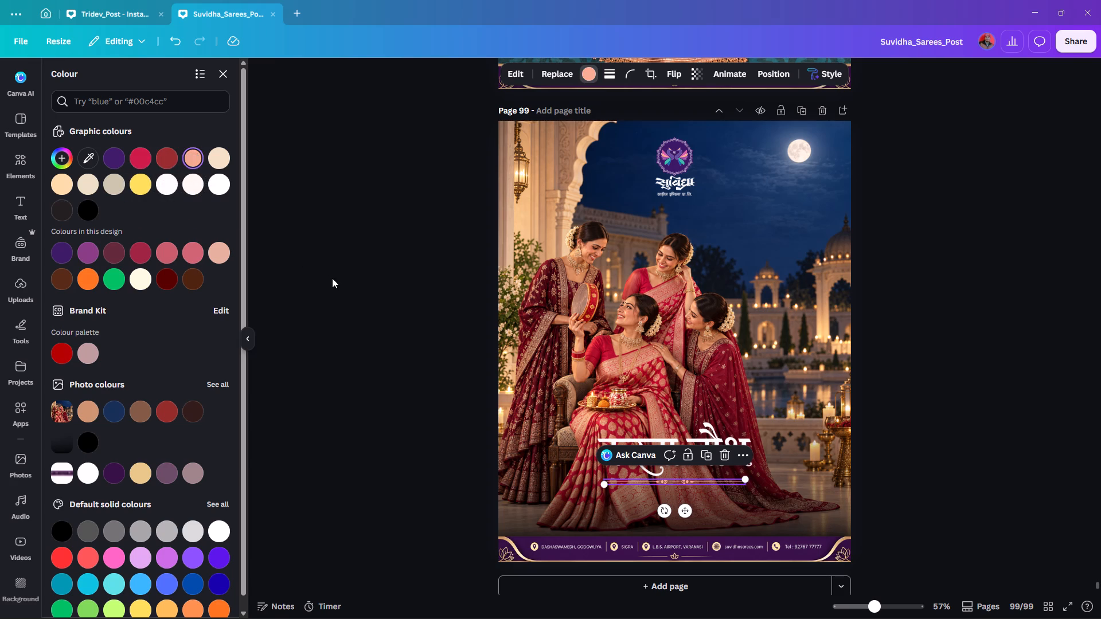
double_click(389, 236)
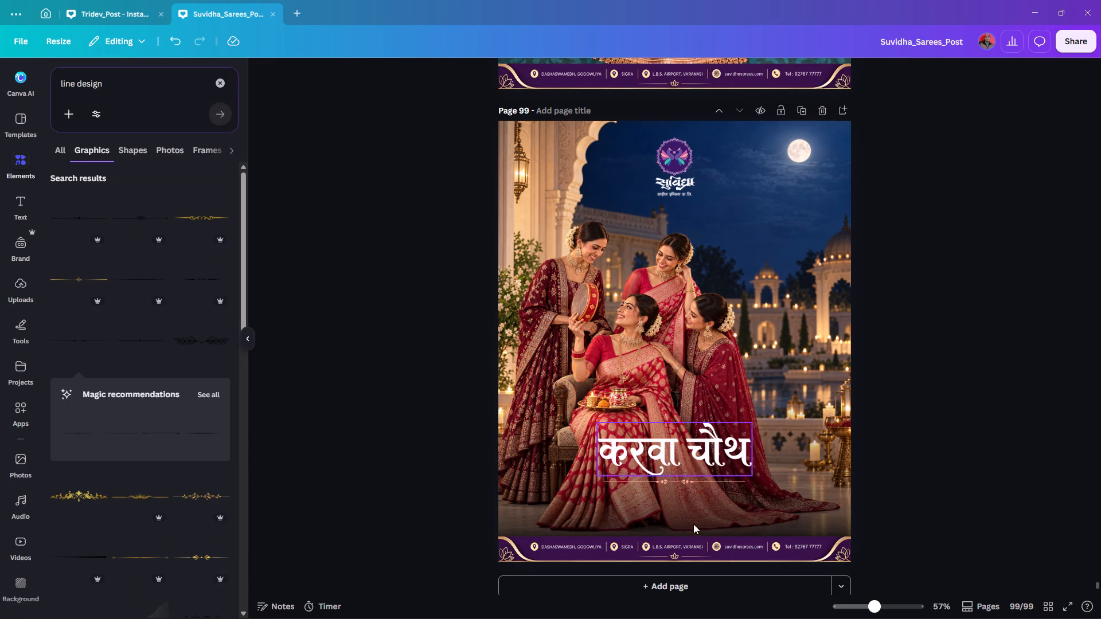
Nudge the divider line up six small increments so it sits closer beneath the Hindi title.
left_click(698, 481)
key("Up")
key("Up")
key("Up")
key("Up")
key("Up")
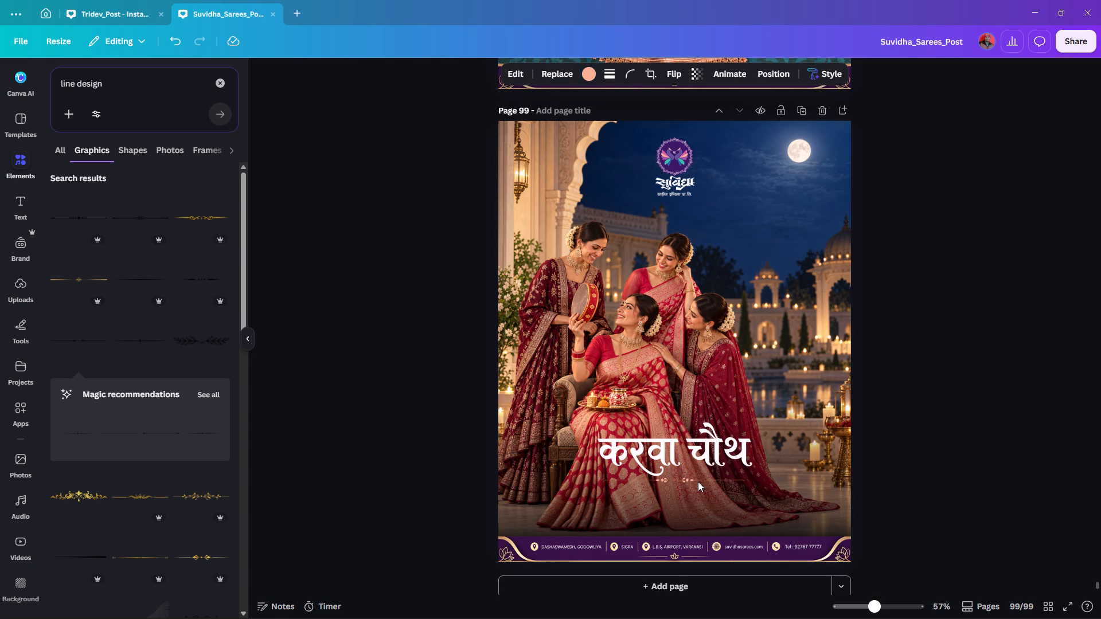
key("Up")
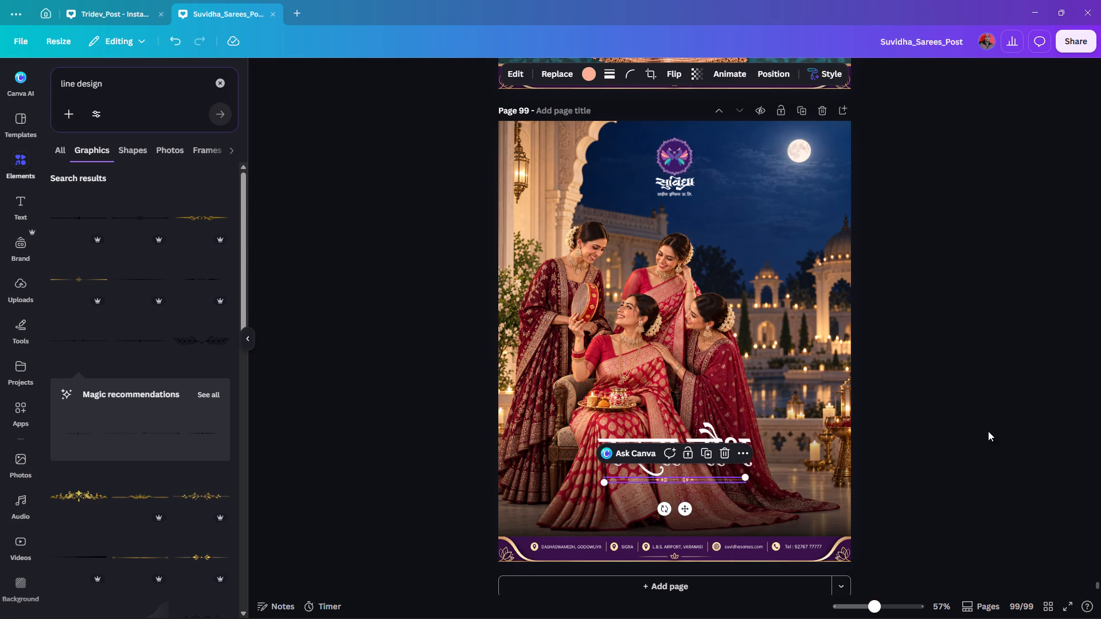
left_click(1000, 424)
Check the page alignment of the Hindi title and the divider line on page 99.
left_click(716, 445)
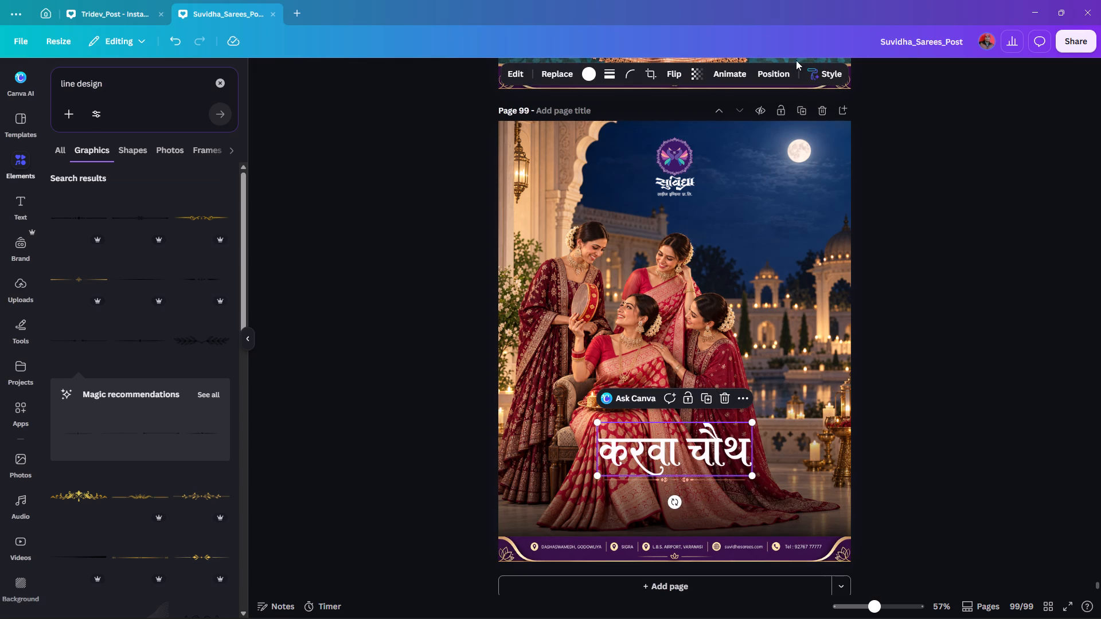
left_click(786, 67)
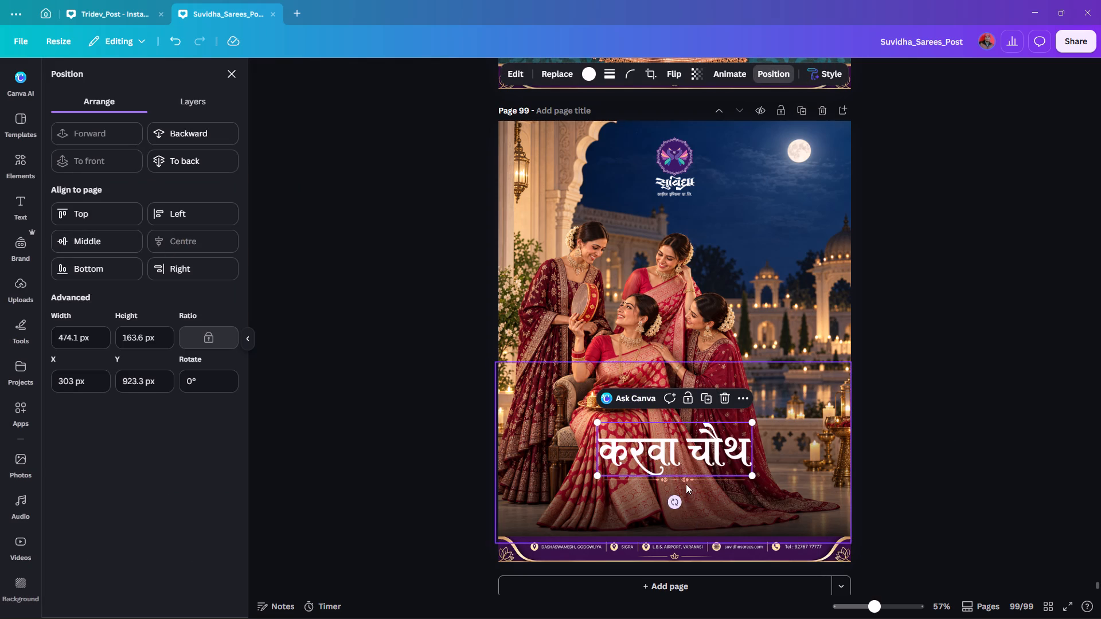
left_click(686, 480)
double_click(353, 405)
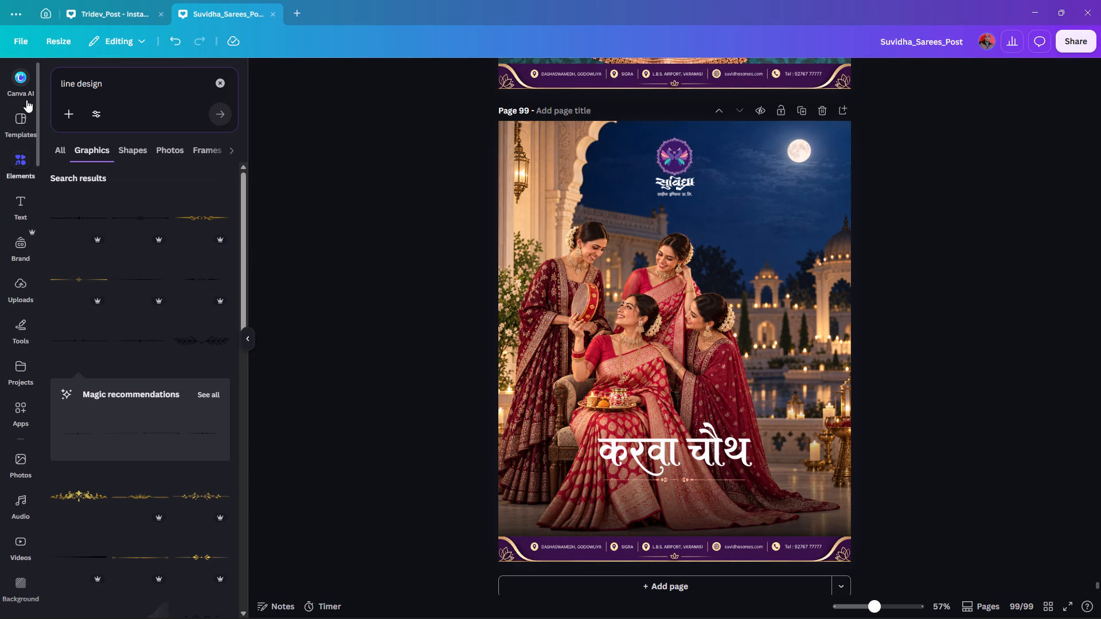
Add a heading reading "Collection" and position it centred just below the divider line on page 99.
left_click(21, 204)
left_click(112, 194)
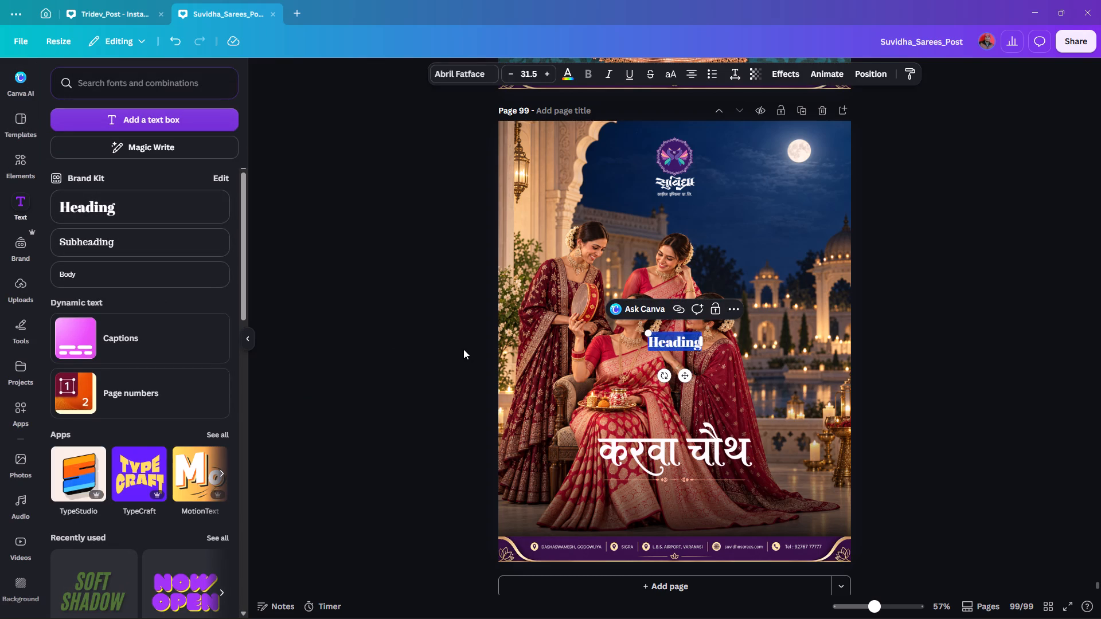
type("Collection")
left_click(914, 358)
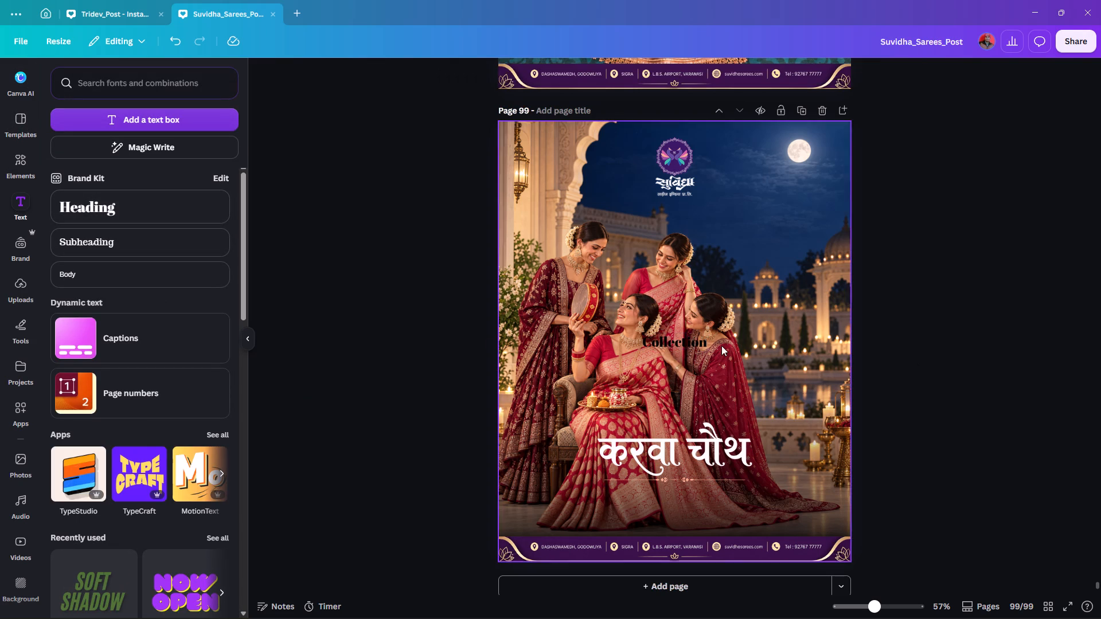
left_click_drag(681, 337, 683, 491)
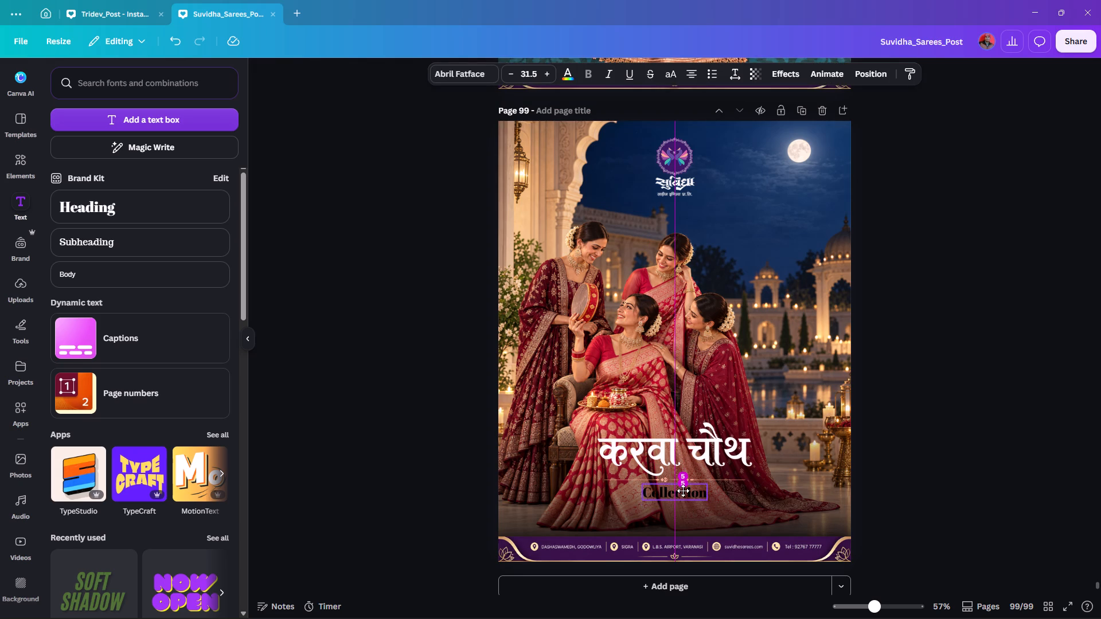
left_click_drag(683, 491, 682, 489)
Shift the "Collection" text slightly lower, keeping it centred beneath the divider line on page 99.
left_click_drag(682, 489, 682, 491)
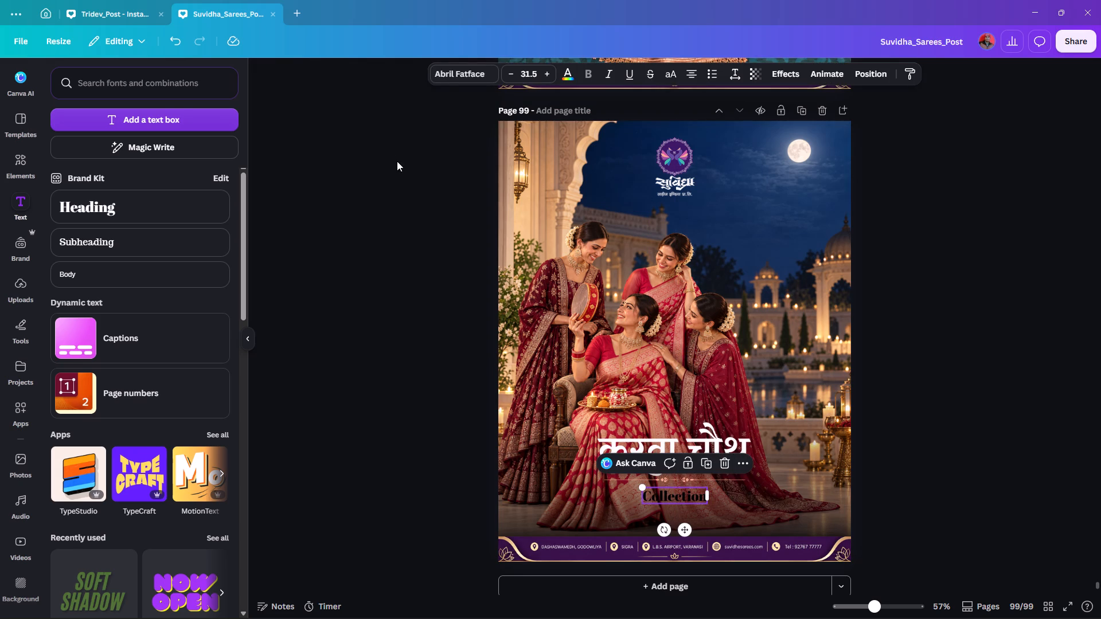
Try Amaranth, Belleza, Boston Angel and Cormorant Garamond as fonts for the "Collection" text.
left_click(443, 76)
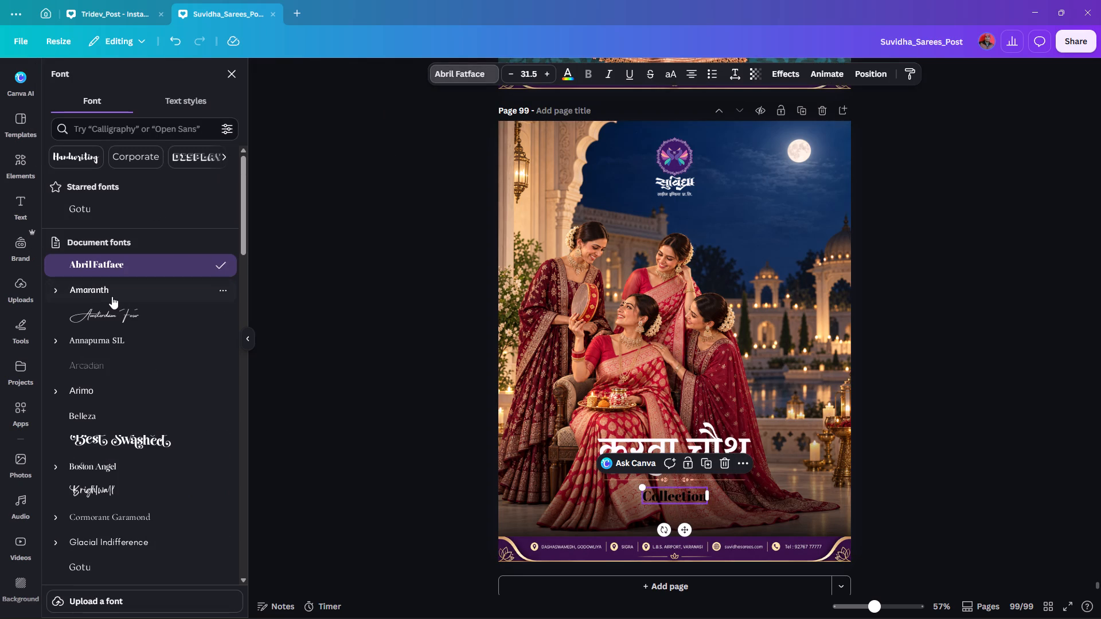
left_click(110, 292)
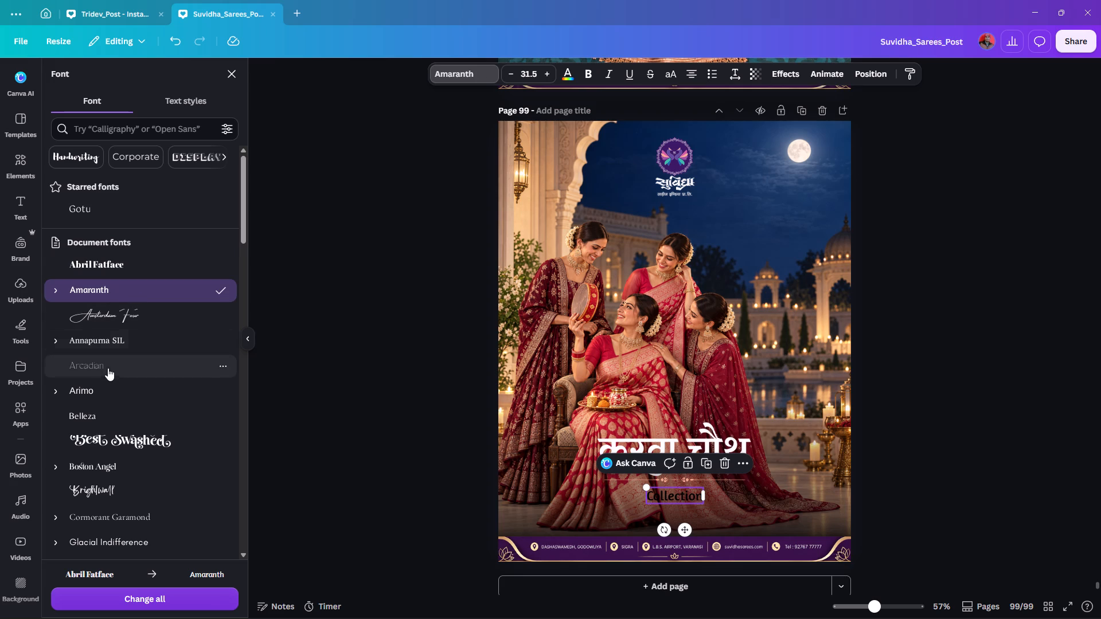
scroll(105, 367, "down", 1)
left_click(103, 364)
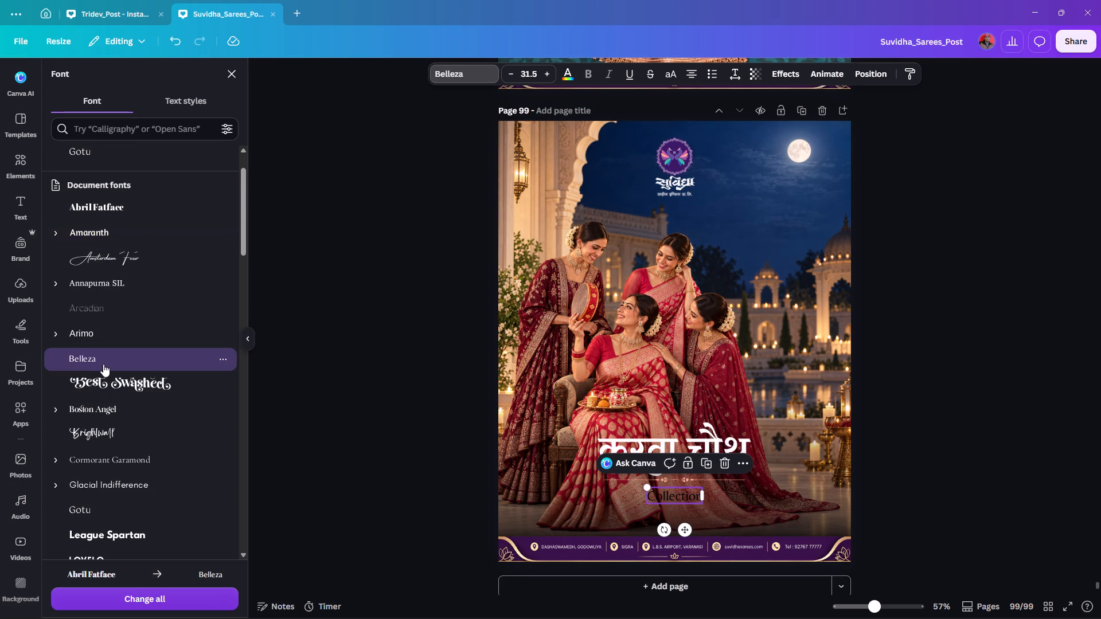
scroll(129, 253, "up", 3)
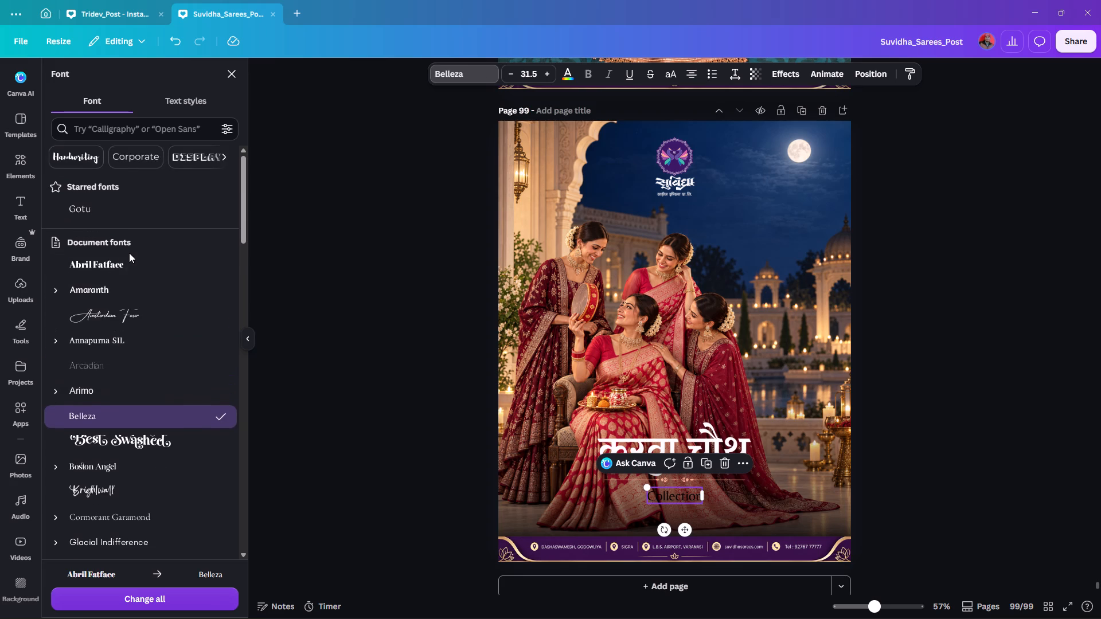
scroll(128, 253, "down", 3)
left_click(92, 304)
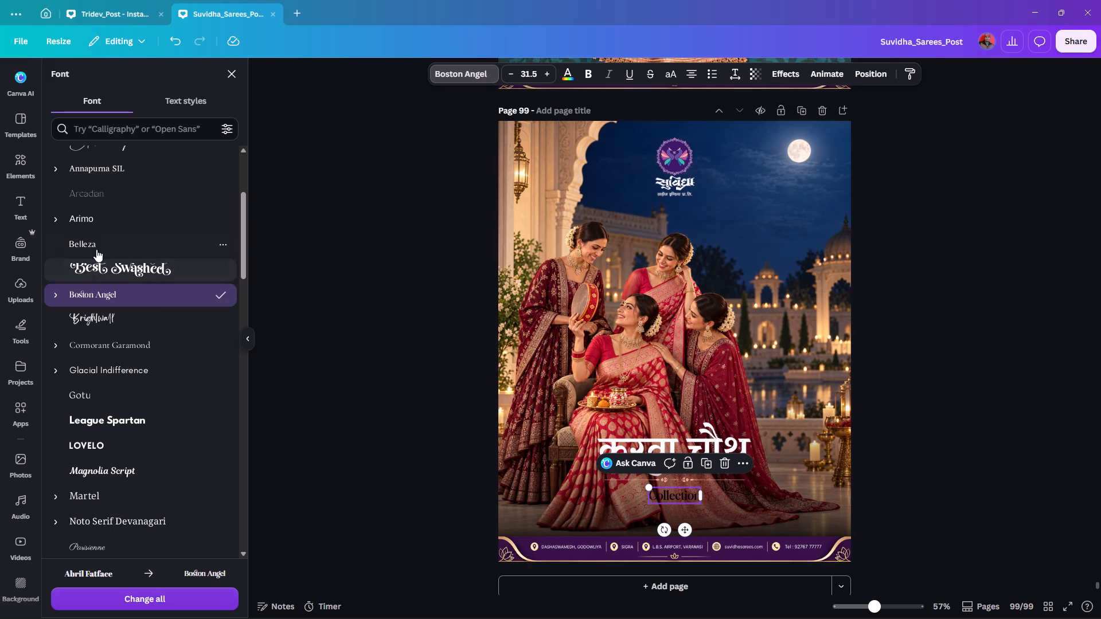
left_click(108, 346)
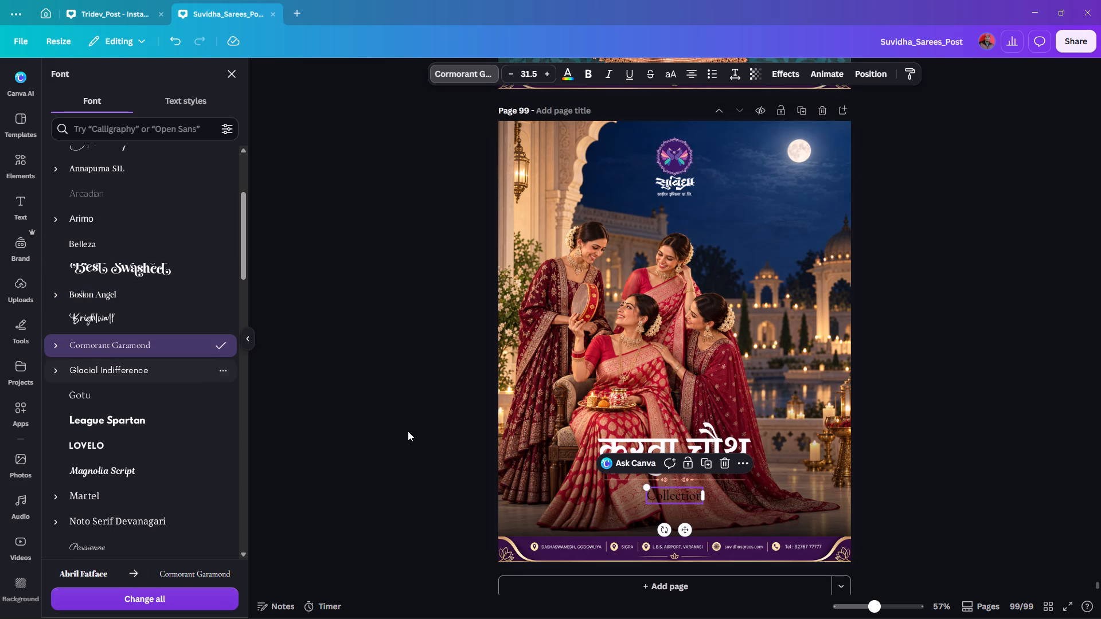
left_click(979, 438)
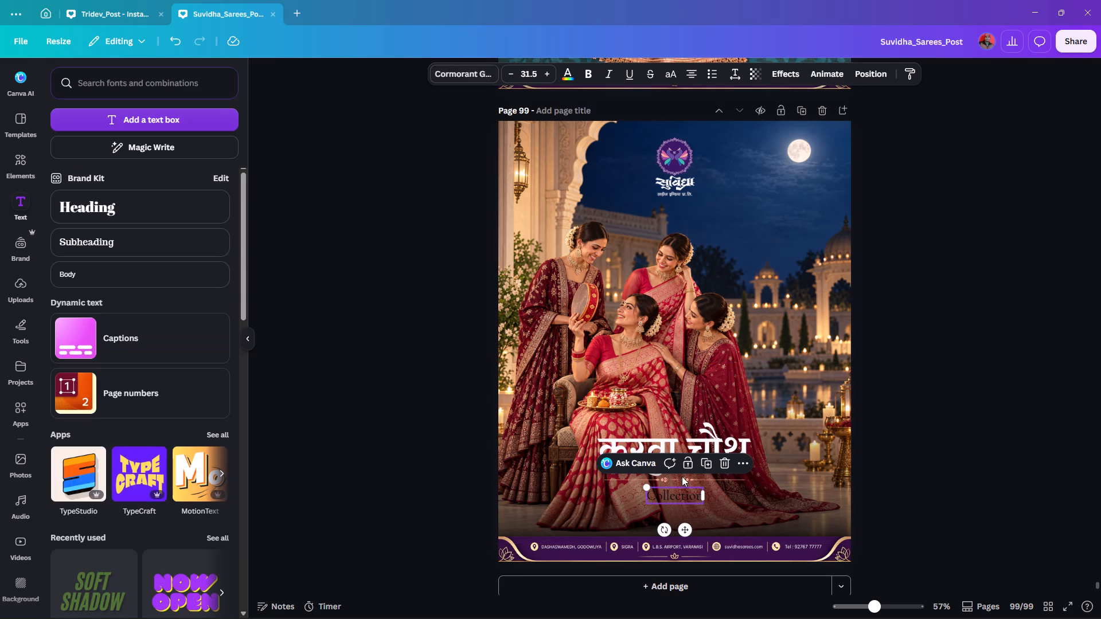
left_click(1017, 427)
Compare Glacial Indifference and Cormorant Garamond on the "Collection" text, then set its font to Boston Angel.
left_click(666, 493)
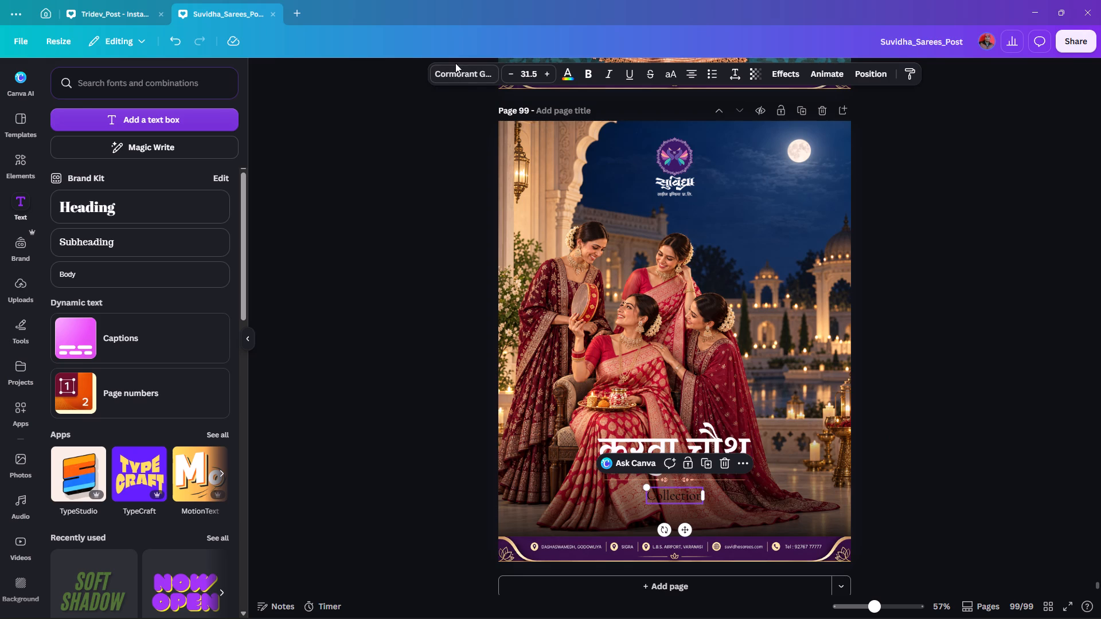
left_click(455, 63)
left_click(455, 75)
scroll(150, 346, "down", 2)
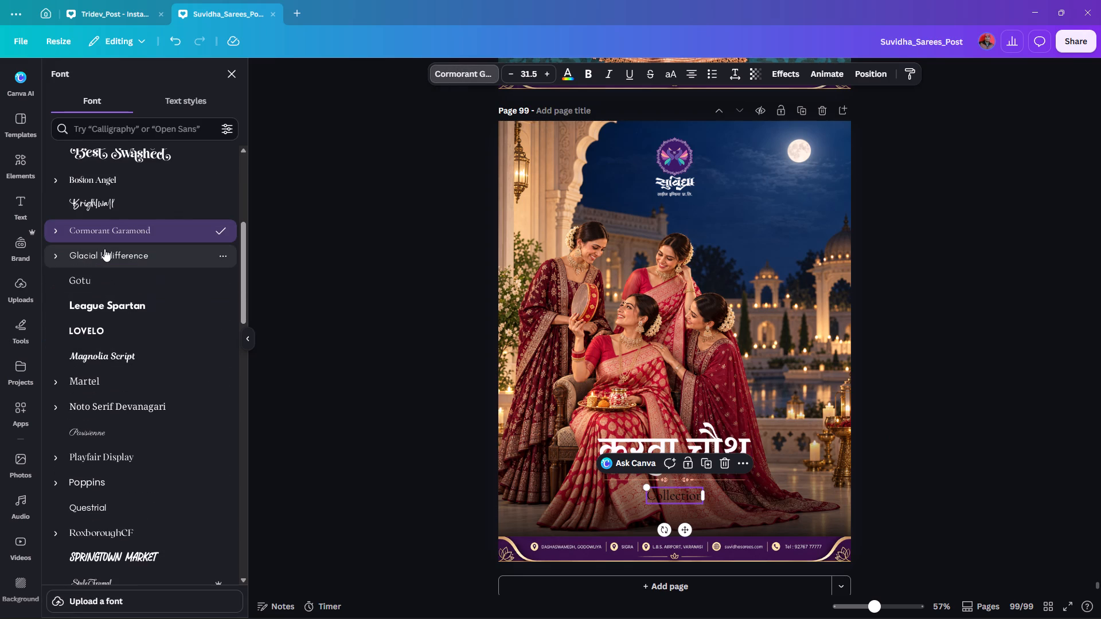
left_click(104, 250)
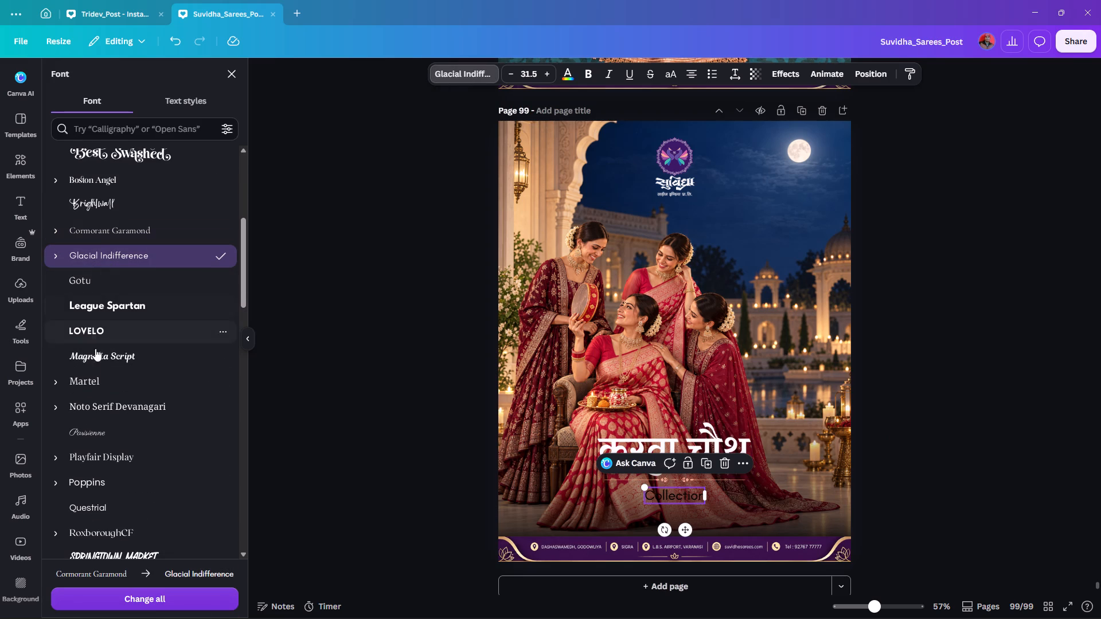
scroll(87, 277, "up", 1)
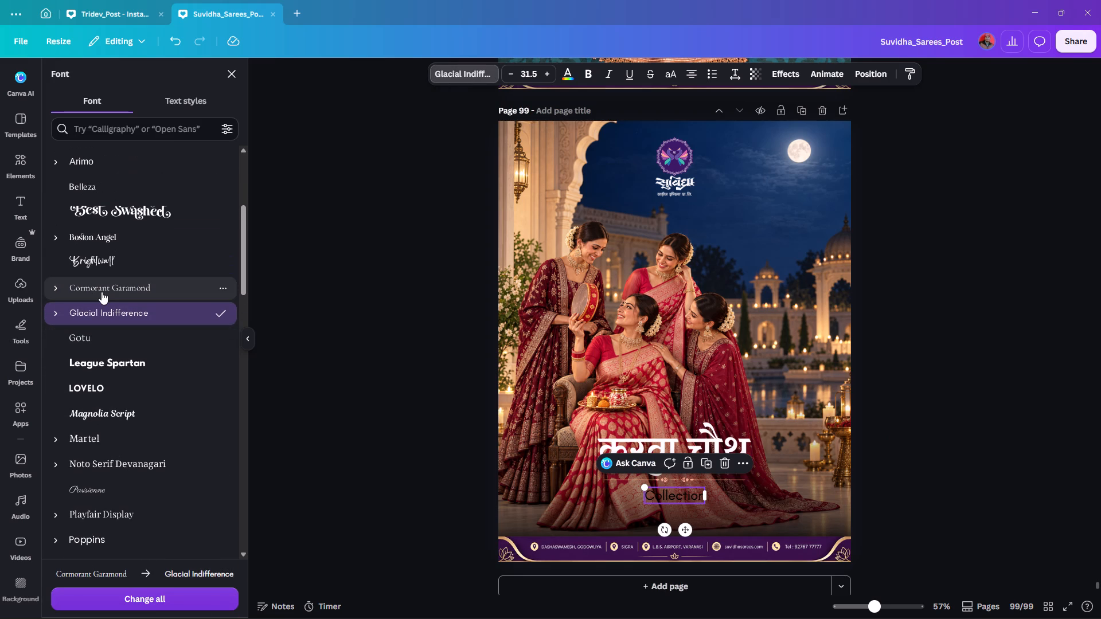
left_click(101, 292)
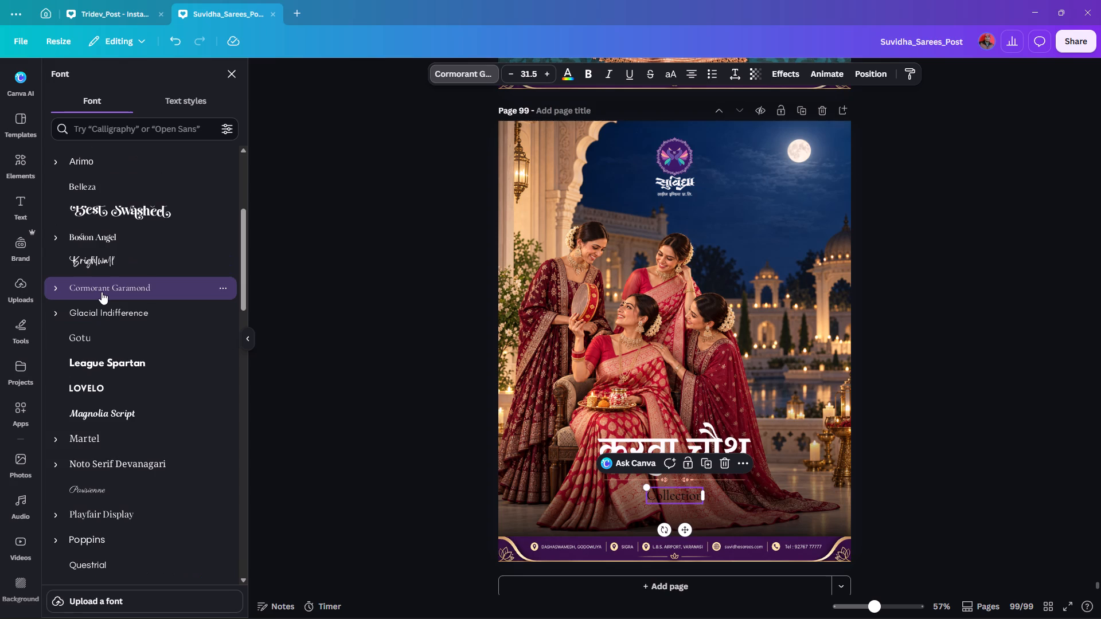
scroll(104, 293, "up", 1)
left_click(94, 297)
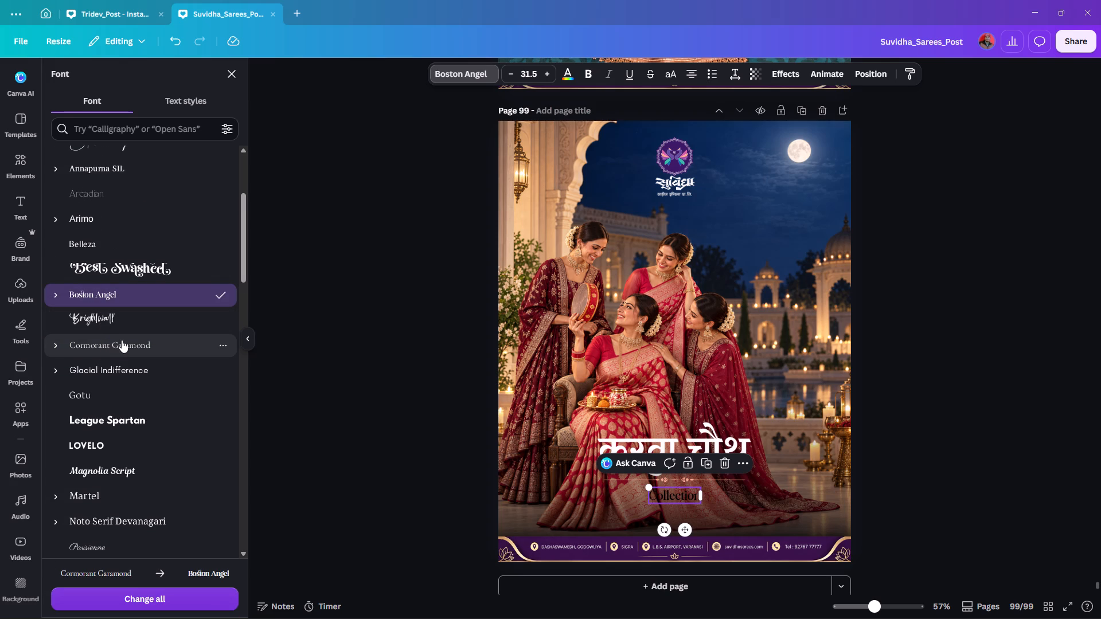
Switch the "Collection" text to all capitals.
left_click(669, 70)
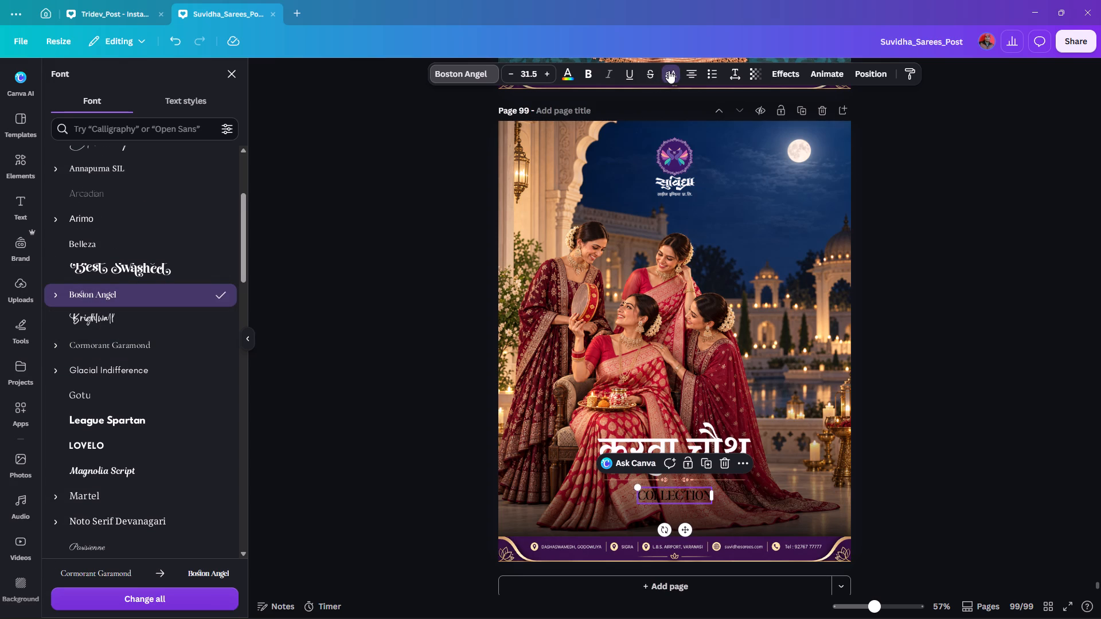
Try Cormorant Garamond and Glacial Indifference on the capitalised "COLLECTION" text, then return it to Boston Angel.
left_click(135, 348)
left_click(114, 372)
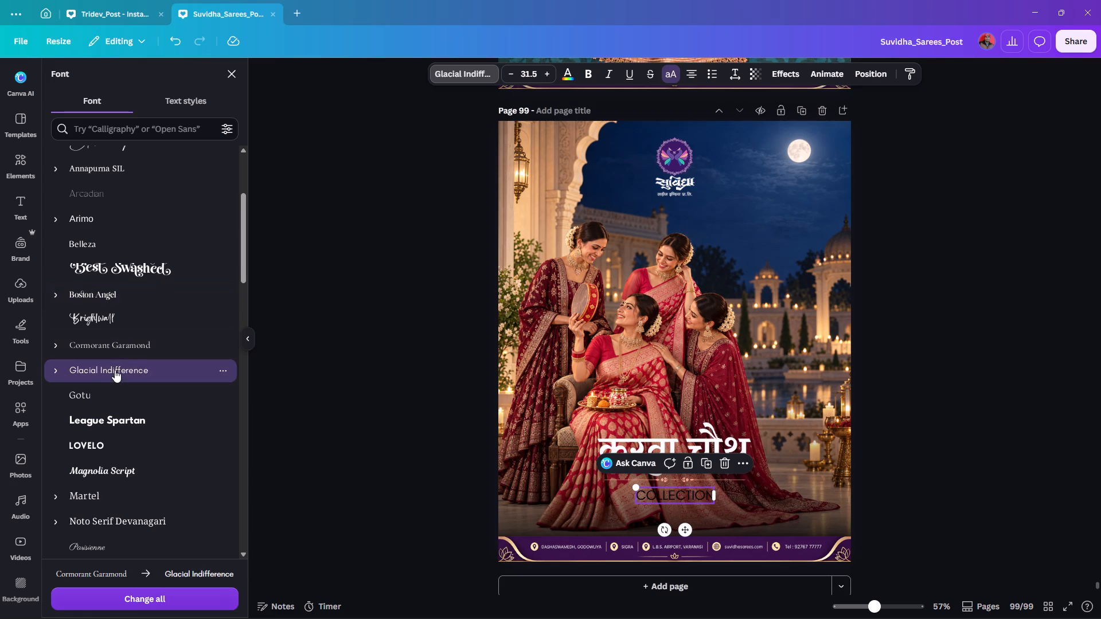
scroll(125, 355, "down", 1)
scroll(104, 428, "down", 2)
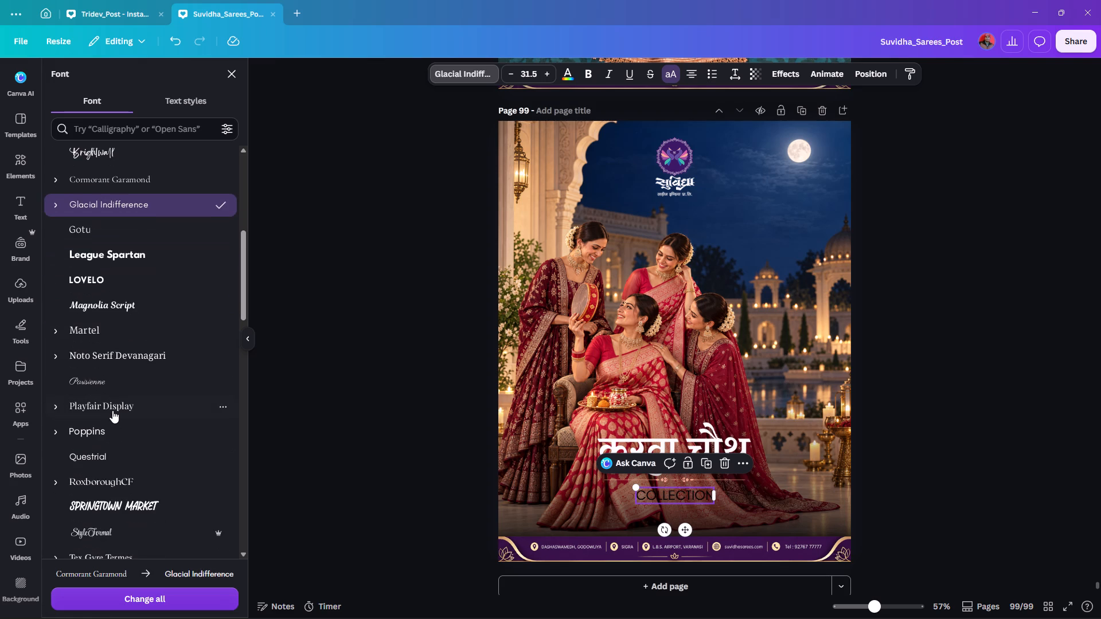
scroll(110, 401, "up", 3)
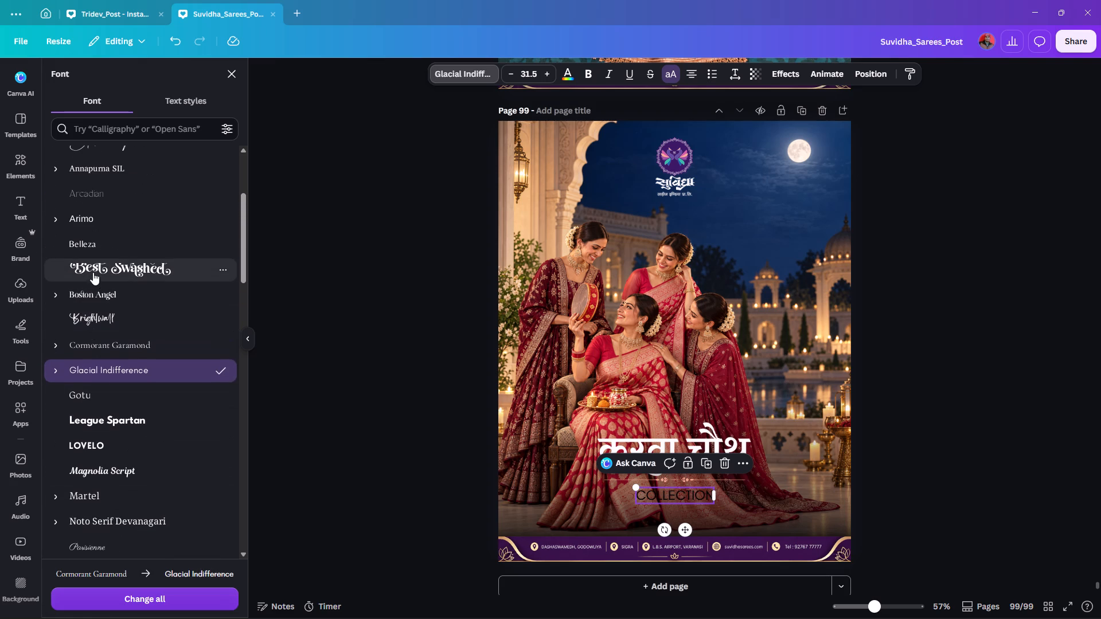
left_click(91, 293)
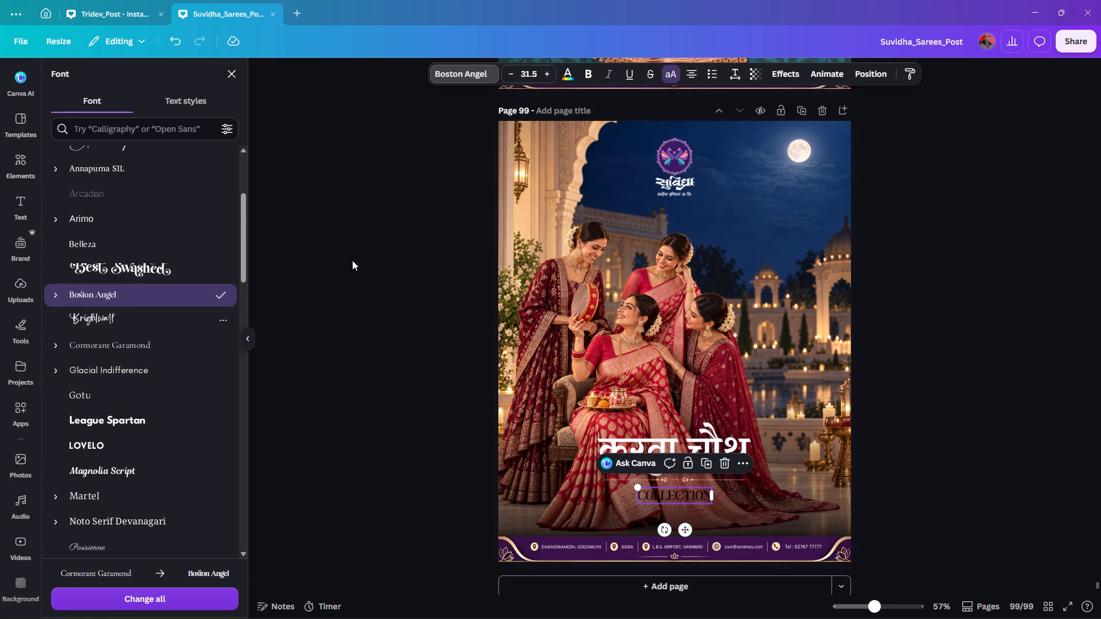
Try white and #fffcfc on the "COLLECTION" text, then recolour it with another near-white shade from the text colours.
left_click(563, 70)
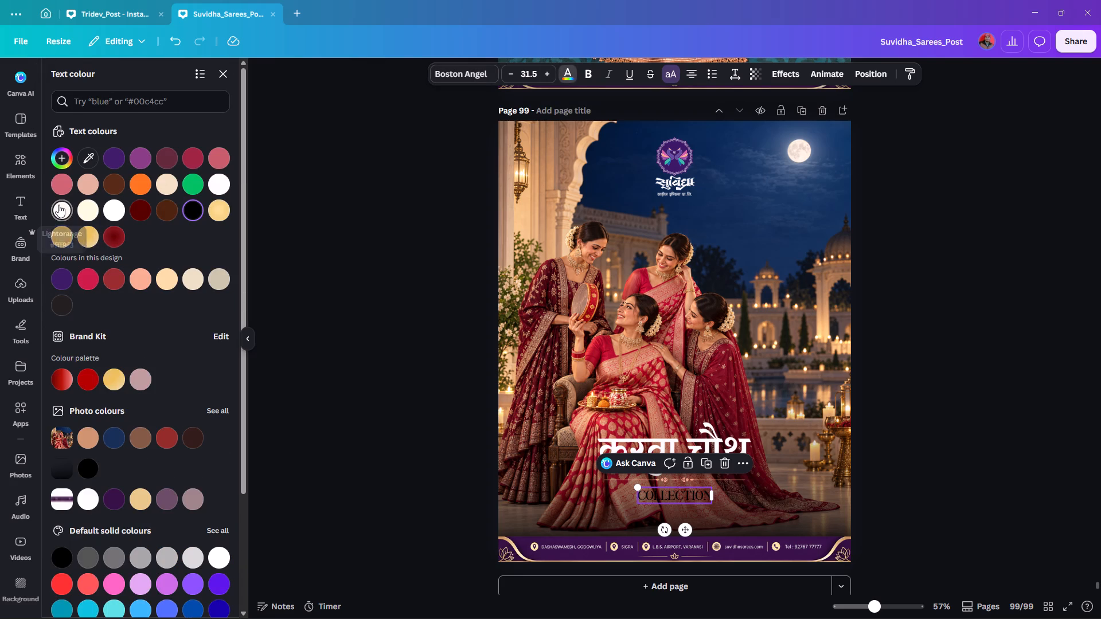
left_click(114, 210)
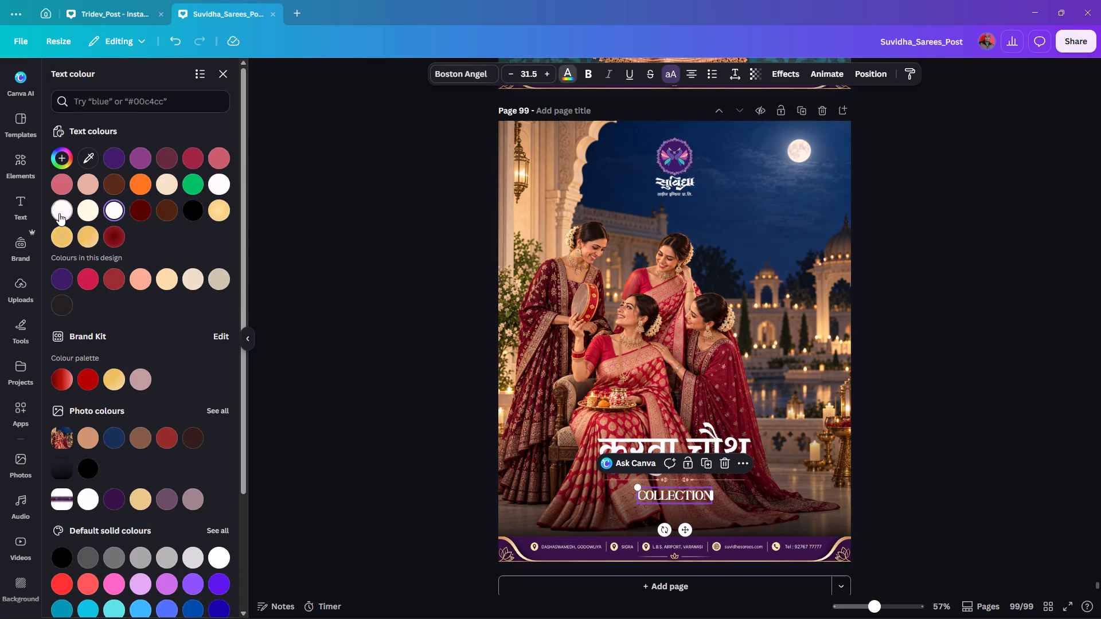
left_click(214, 182)
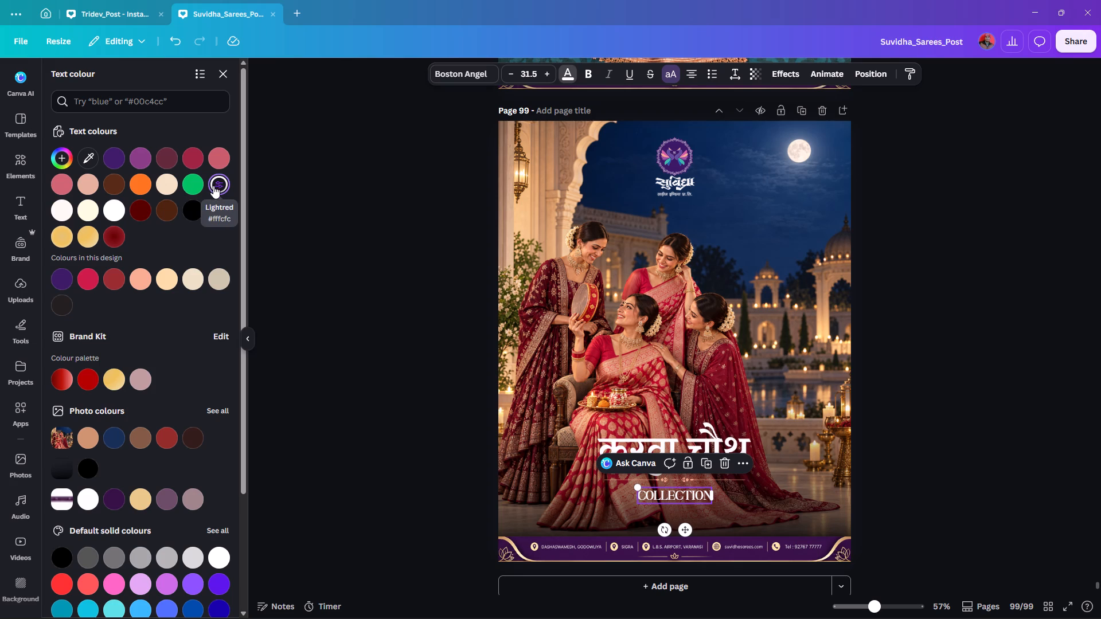
left_click(57, 205)
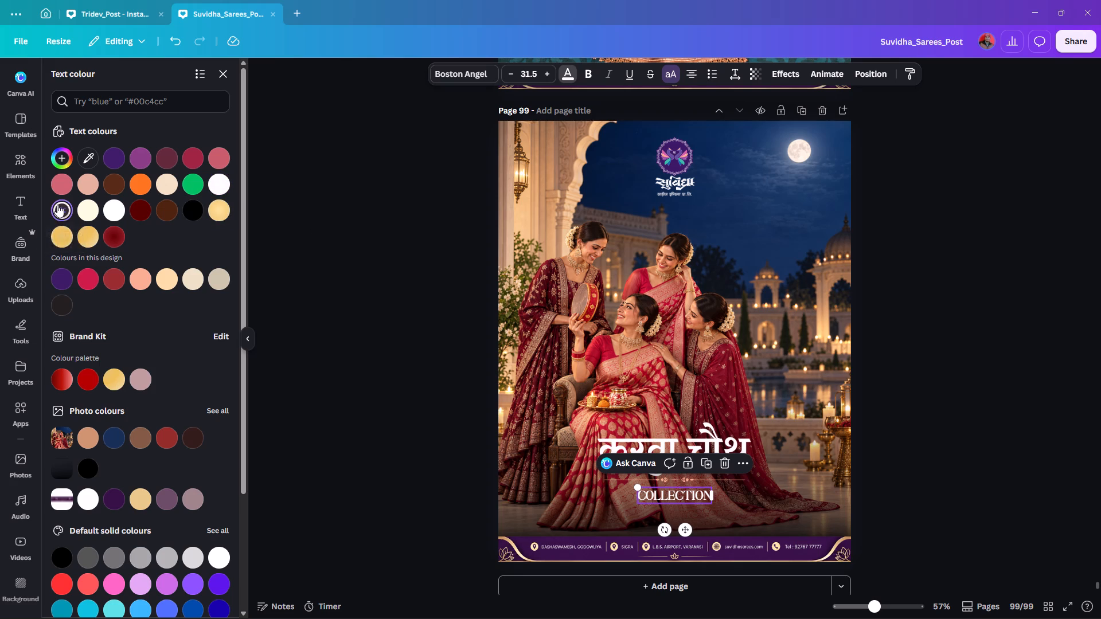
double_click(395, 327)
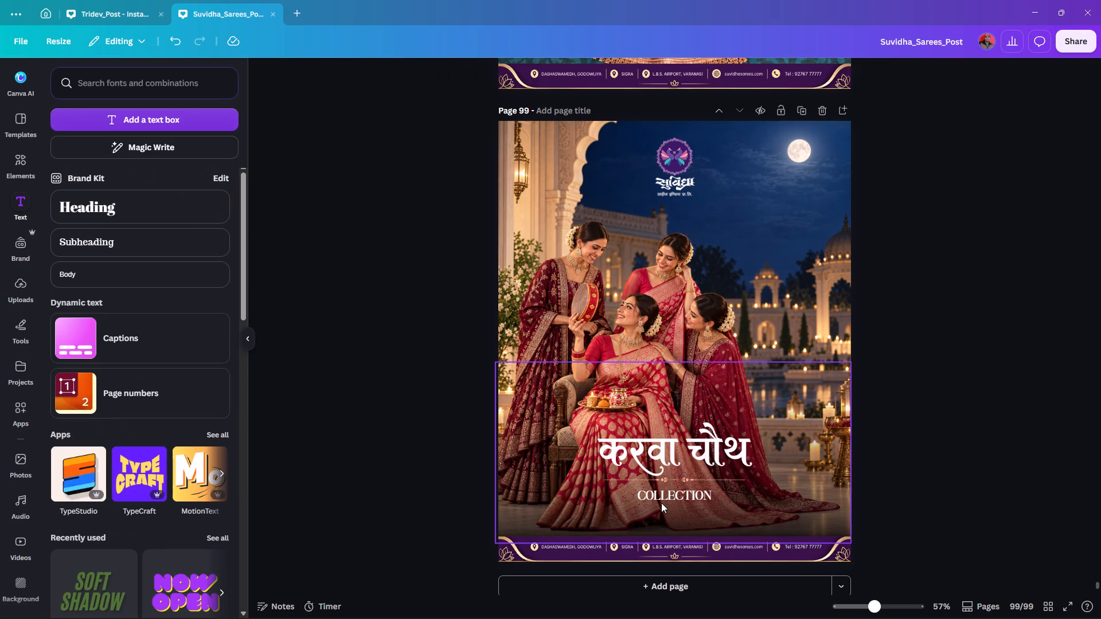
Set the letter spacing of the "COLLECTION" text to 115.
left_click(658, 501)
left_click(731, 76)
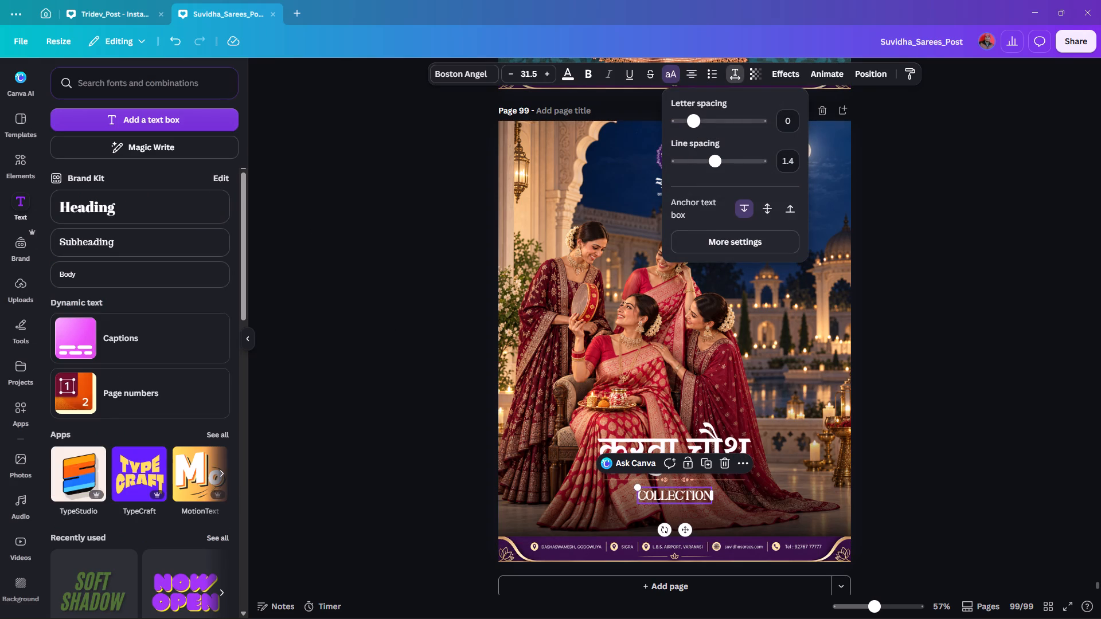
left_click_drag(693, 122, 699, 120)
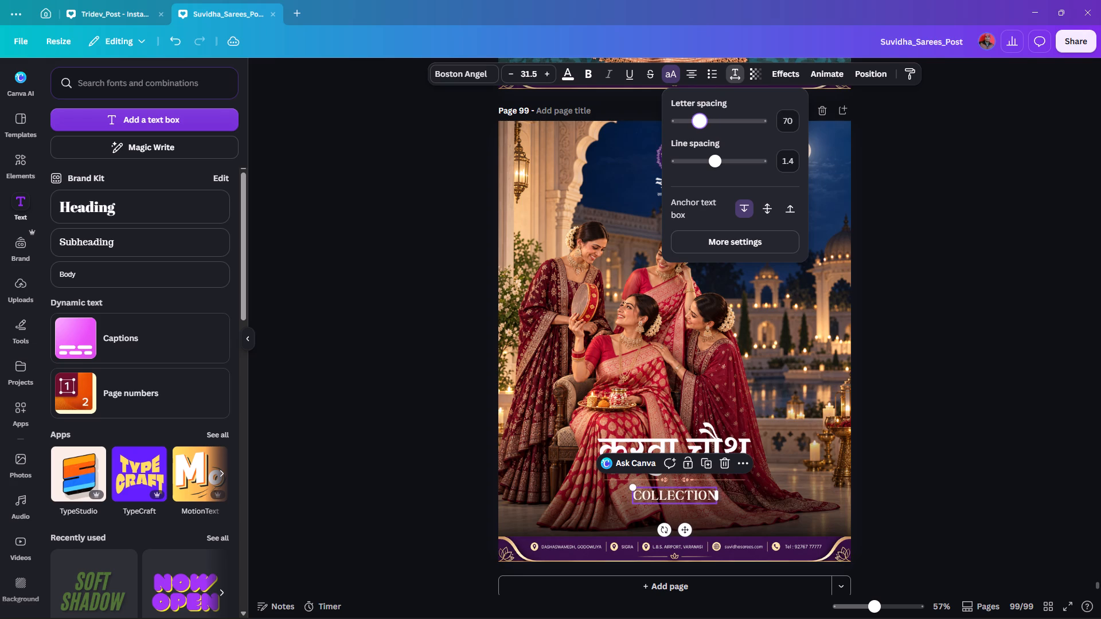
left_click_drag(699, 120, 703, 118)
double_click(780, 120)
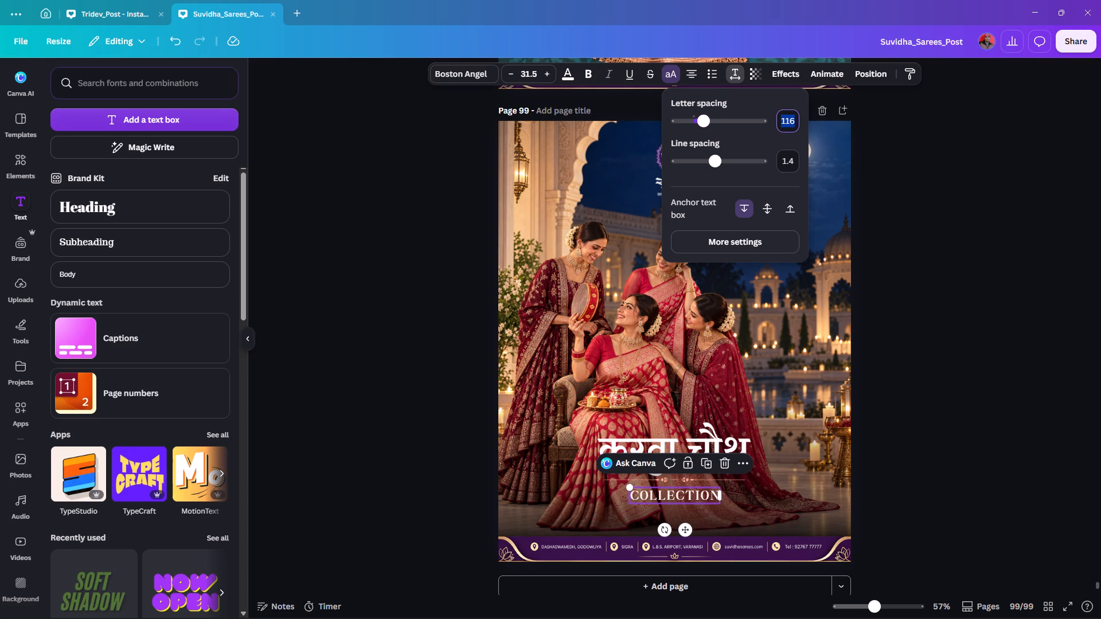
type("115")
key("Return")
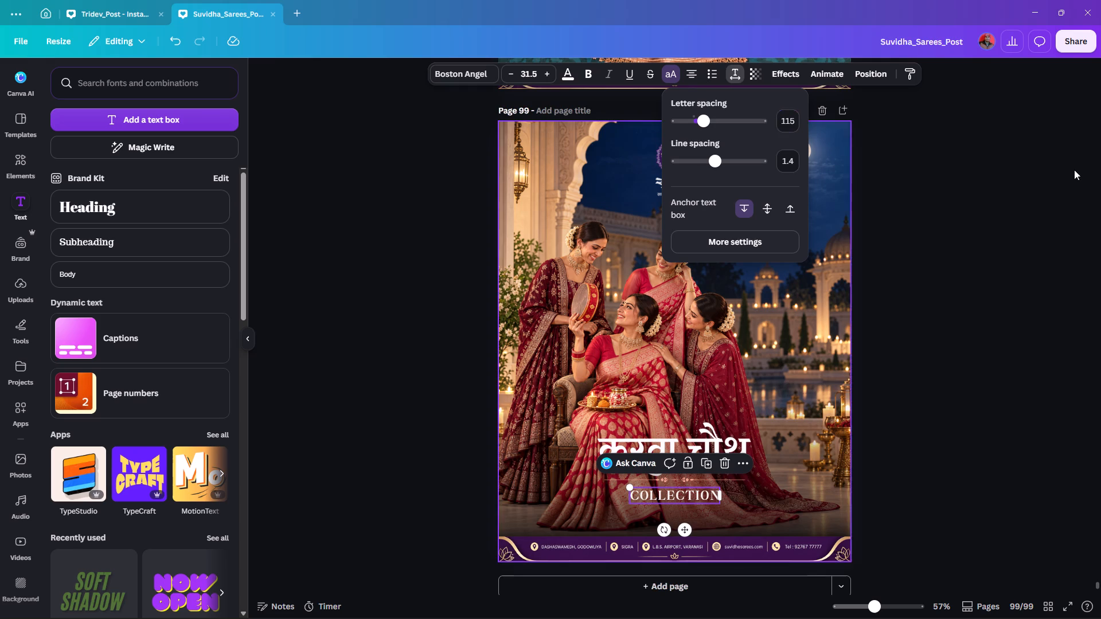
left_click(1011, 181)
left_click(996, 205)
Reposition the "COLLECTION" text so it is centred on the page, close beneath the divider line.
left_click_drag(697, 492, 673, 491)
left_click(1010, 401)
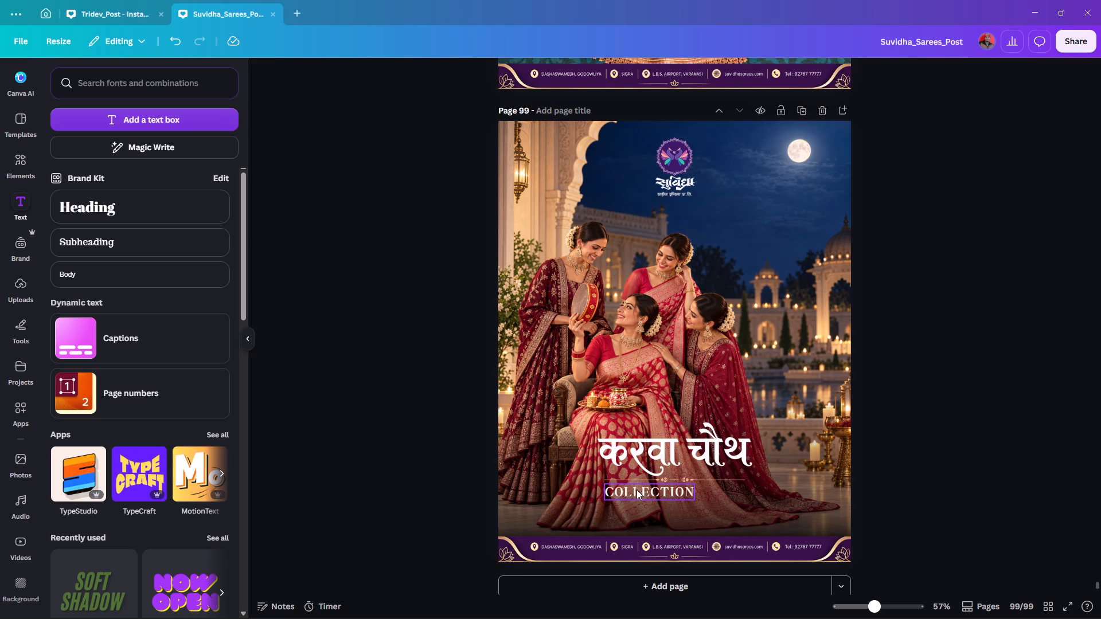
left_click_drag(639, 491, 663, 496)
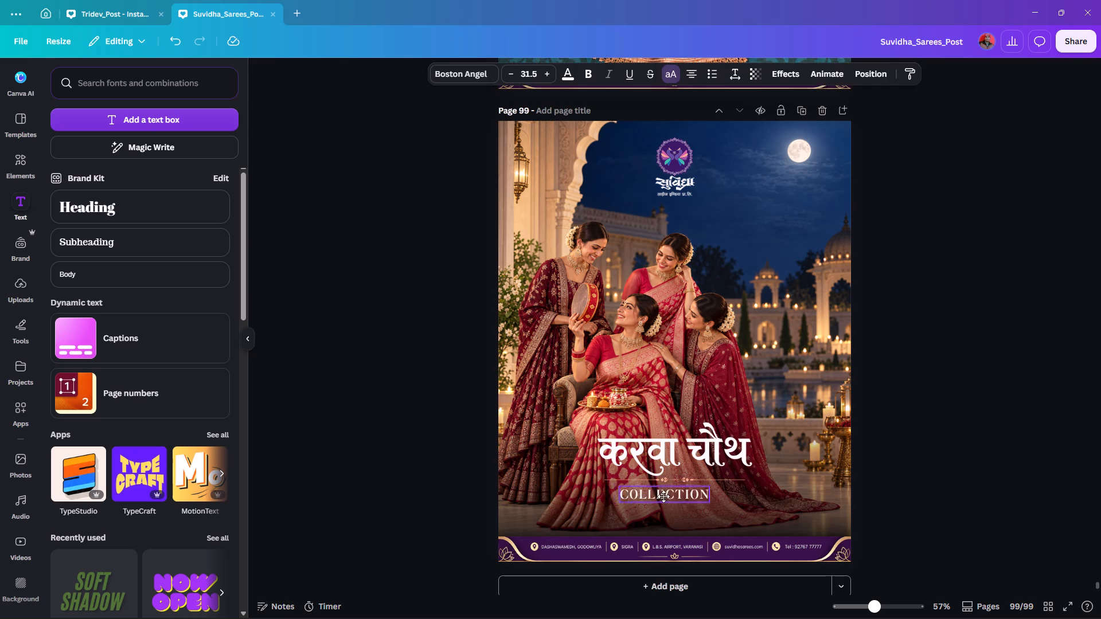
left_click_drag(663, 496, 668, 494)
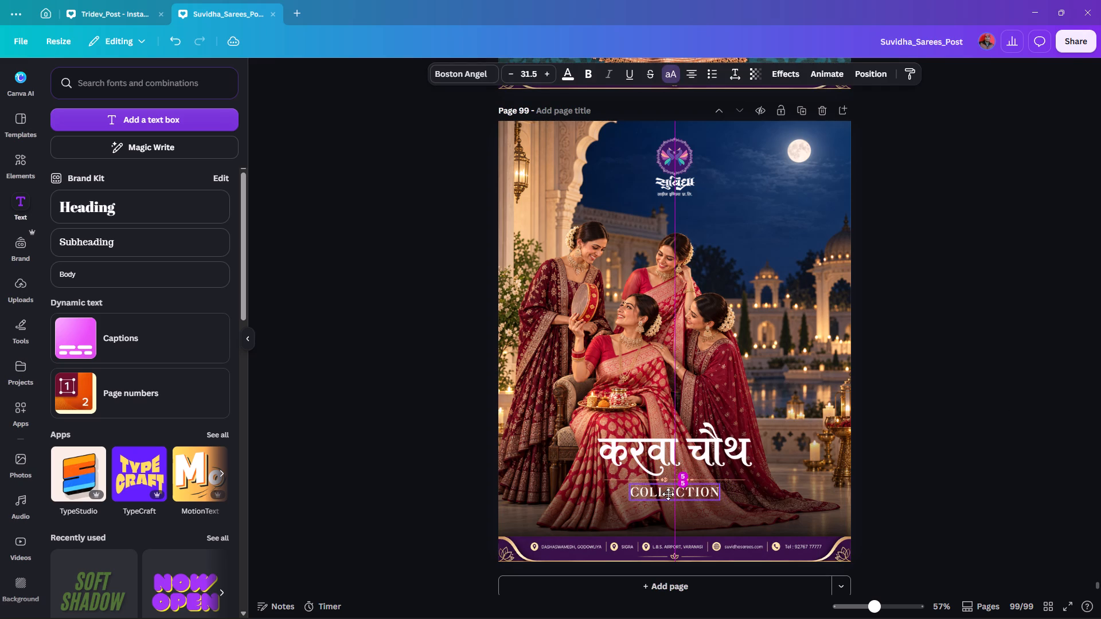
left_click_drag(668, 494, 668, 493)
left_click(917, 434)
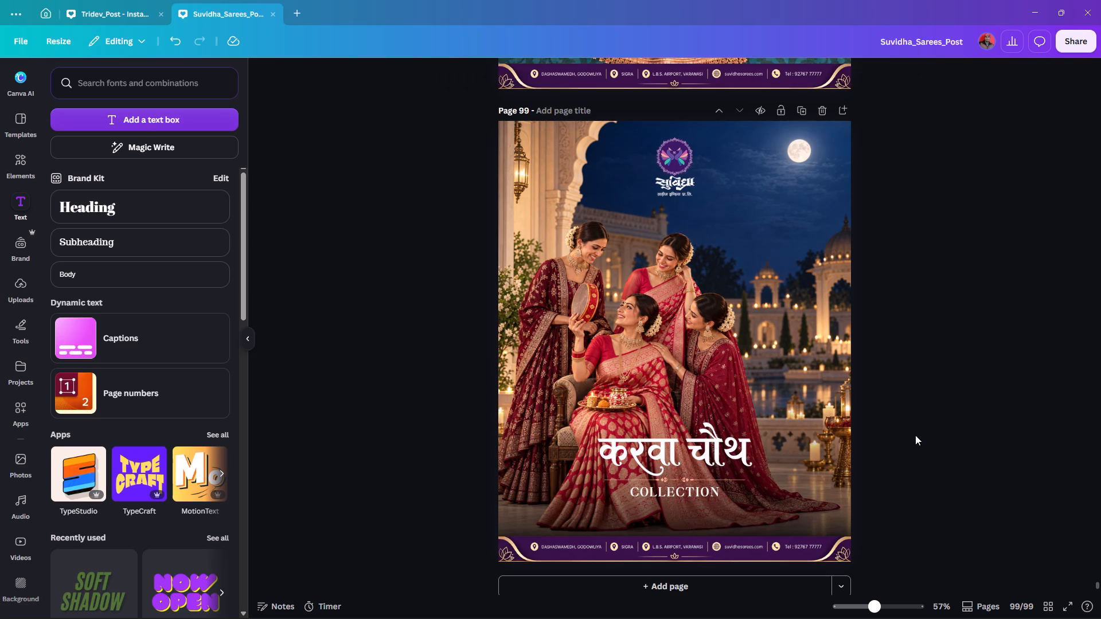
Switch to Chrome to view the Karwa Chauth Collection reference pin on Pinterest, then go back to Canva.
left_click(576, 608)
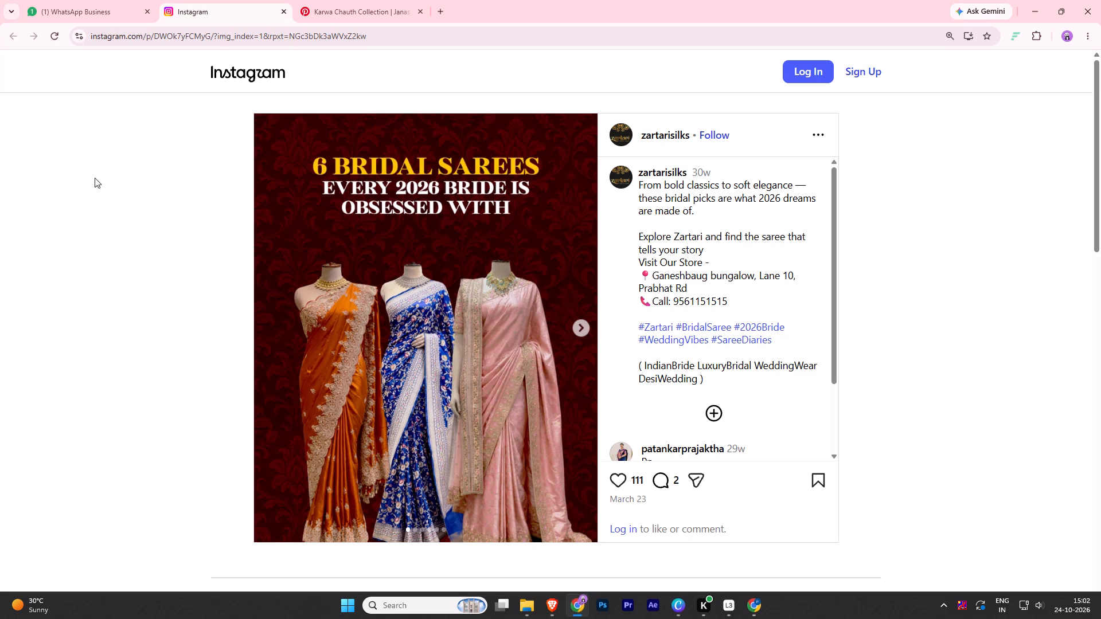
left_click(356, 0)
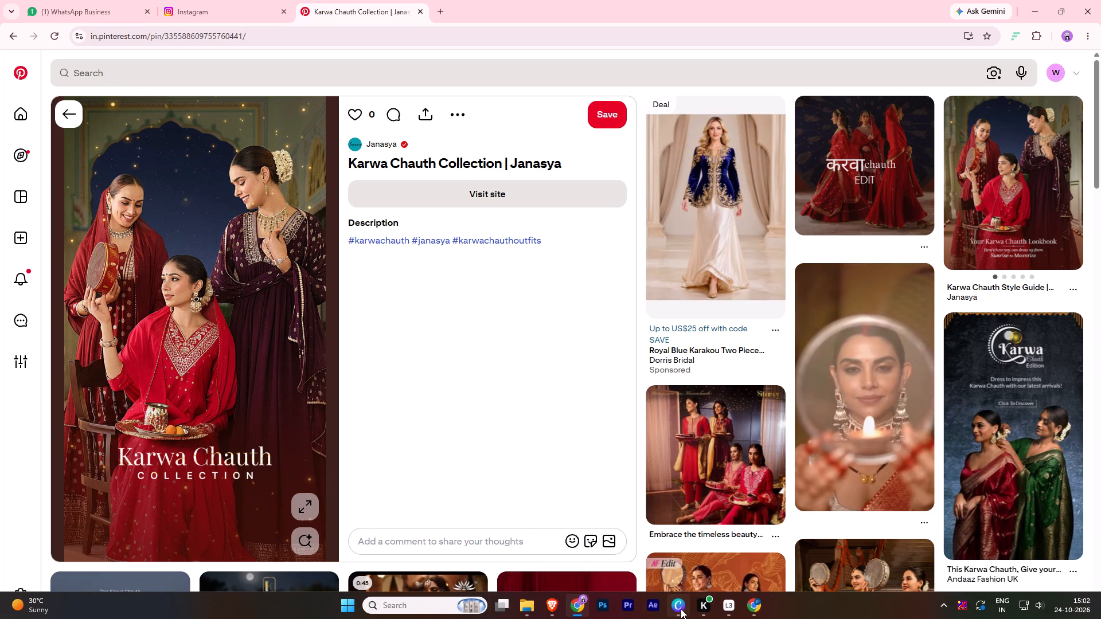
left_click(678, 609)
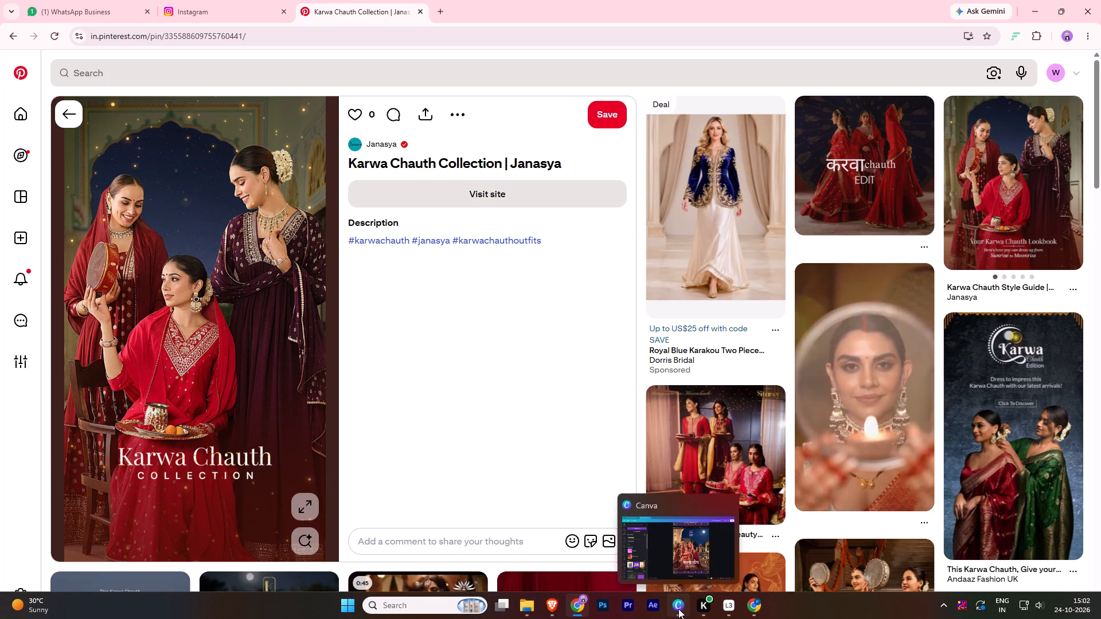
Try Glacial Indifference, Poppins and Questrial on the "COLLECTION" text, then set its font to Montserrat Medium.
left_click(658, 496)
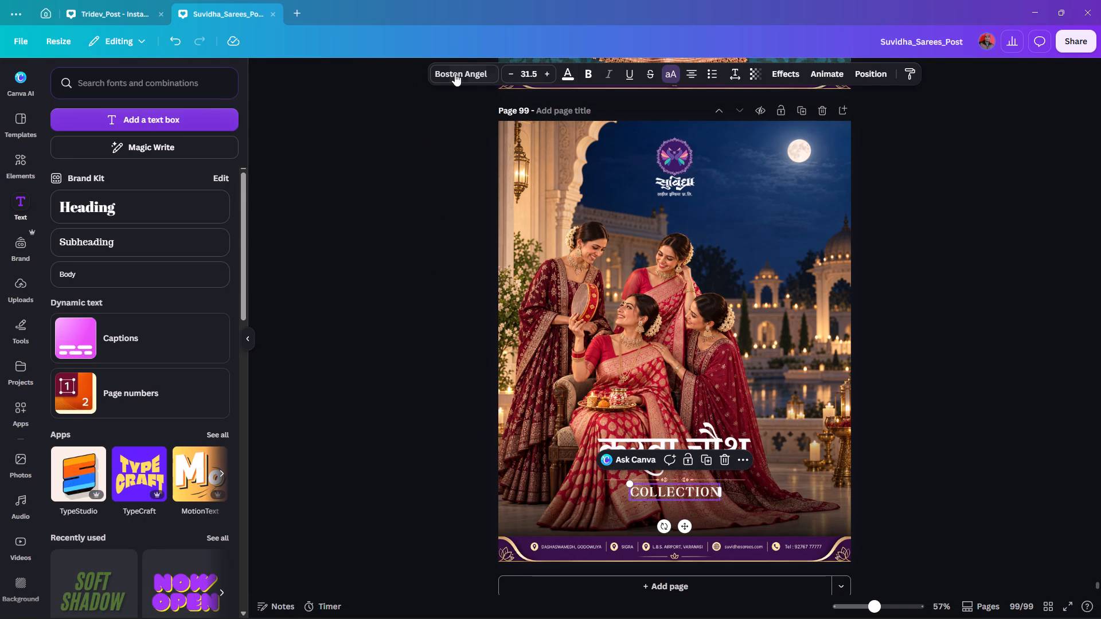
left_click(455, 73)
left_click(112, 367)
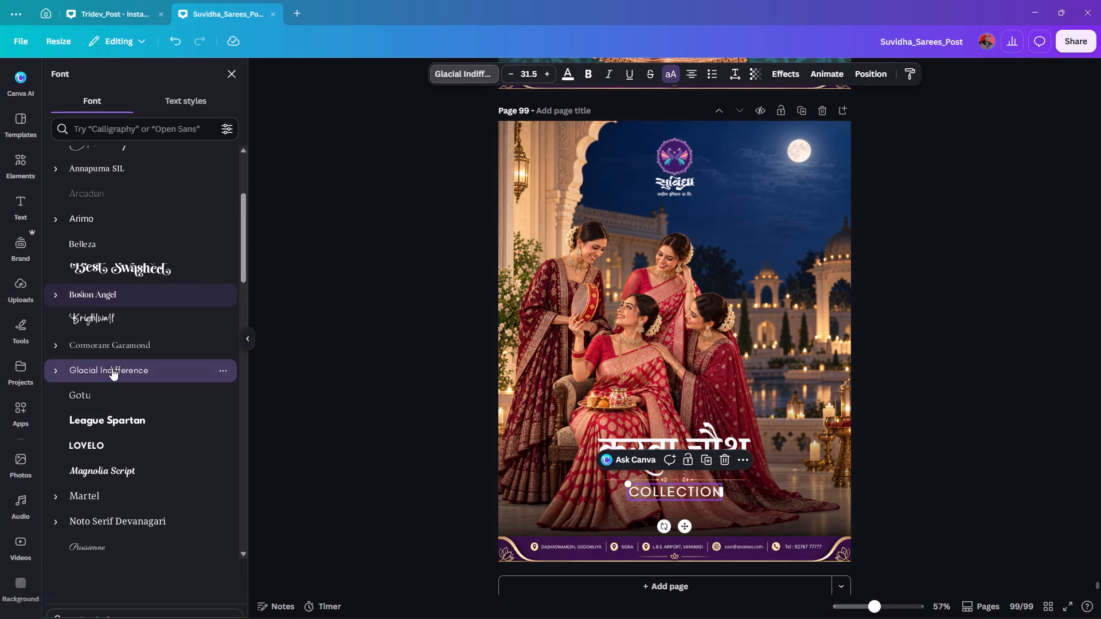
scroll(113, 362, "down", 2)
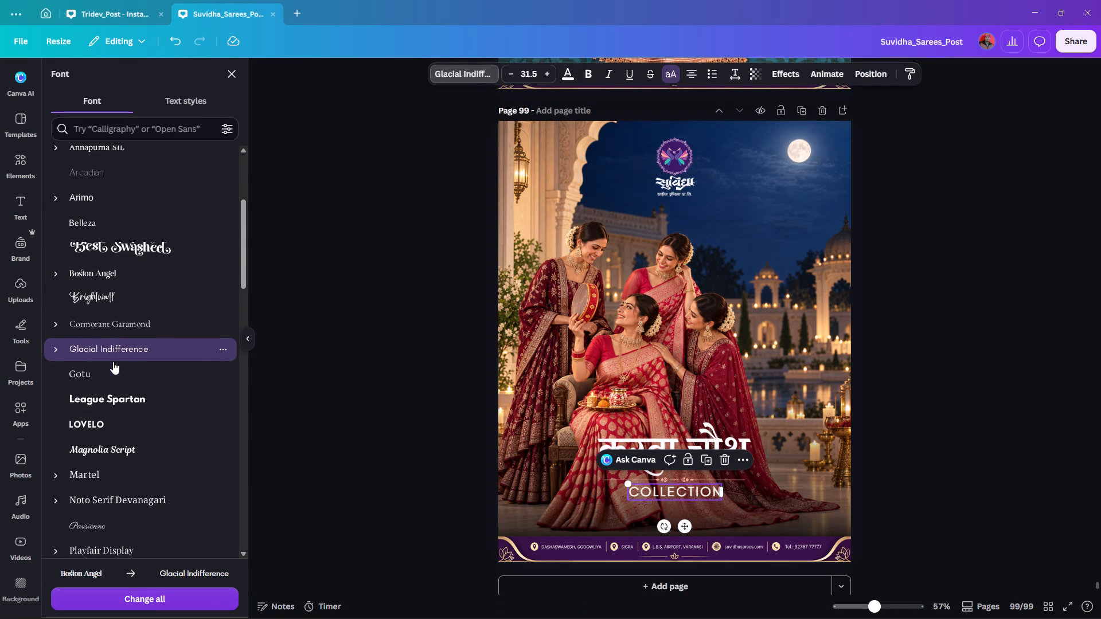
scroll(115, 354, "down", 2)
left_click(102, 364)
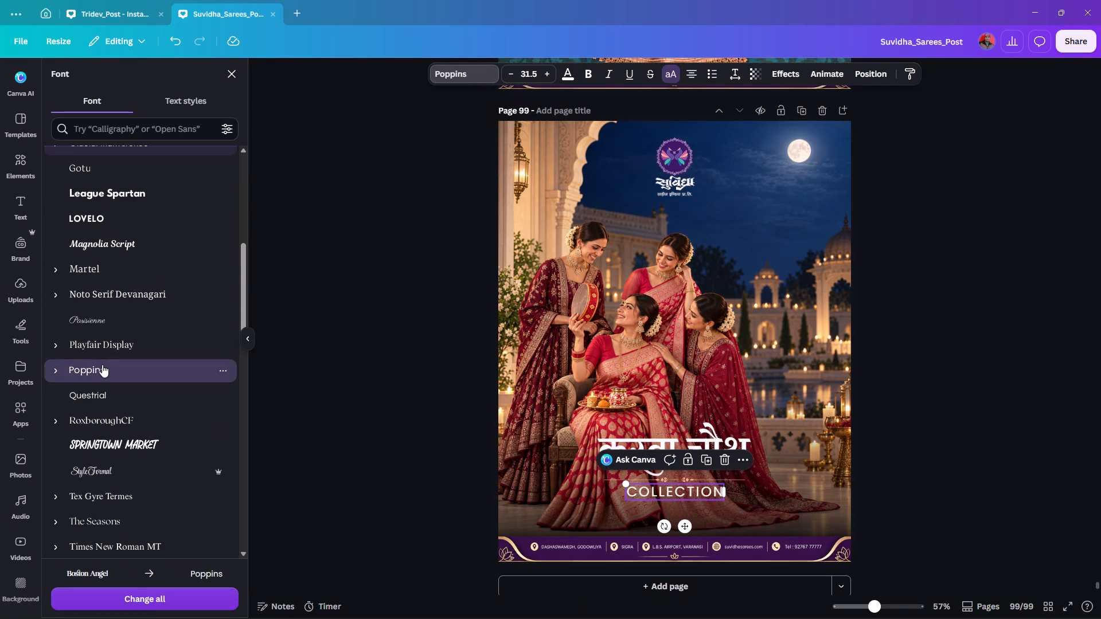
left_click(96, 400)
scroll(95, 383, "down", 2)
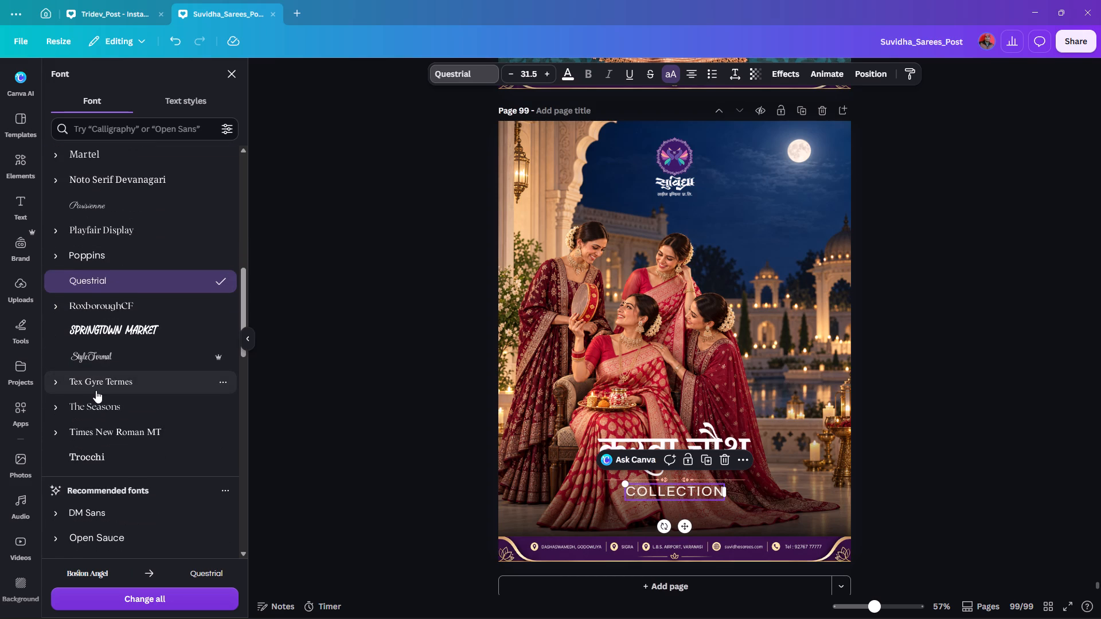
scroll(96, 414, "down", 4)
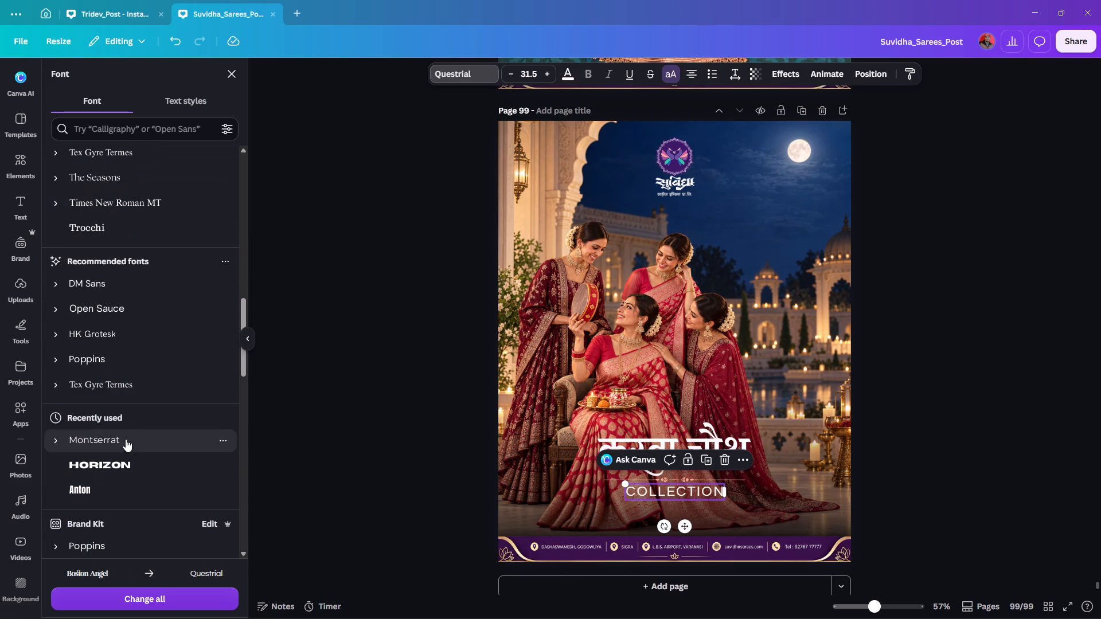
left_click(98, 440)
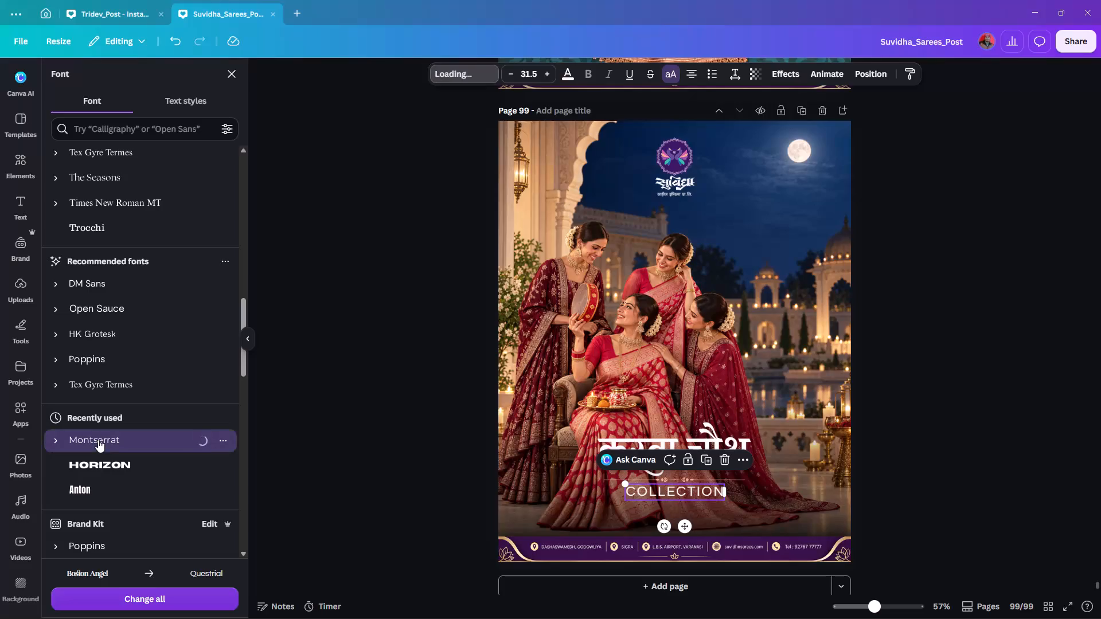
left_click(53, 441)
scroll(120, 504, "down", 1)
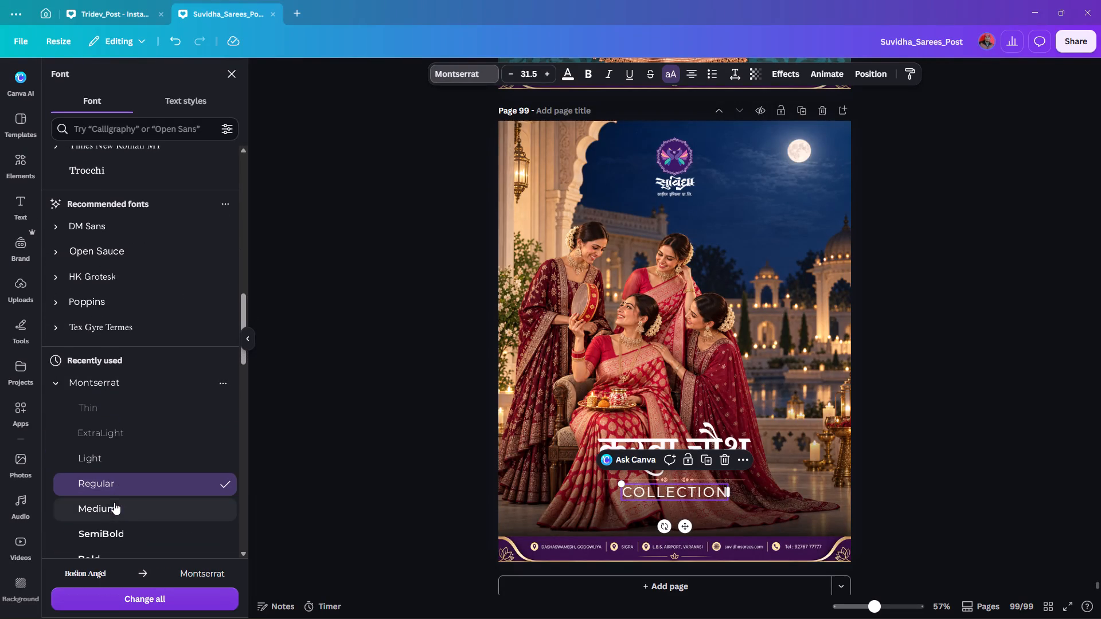
left_click(108, 509)
scroll(120, 508, "down", 2)
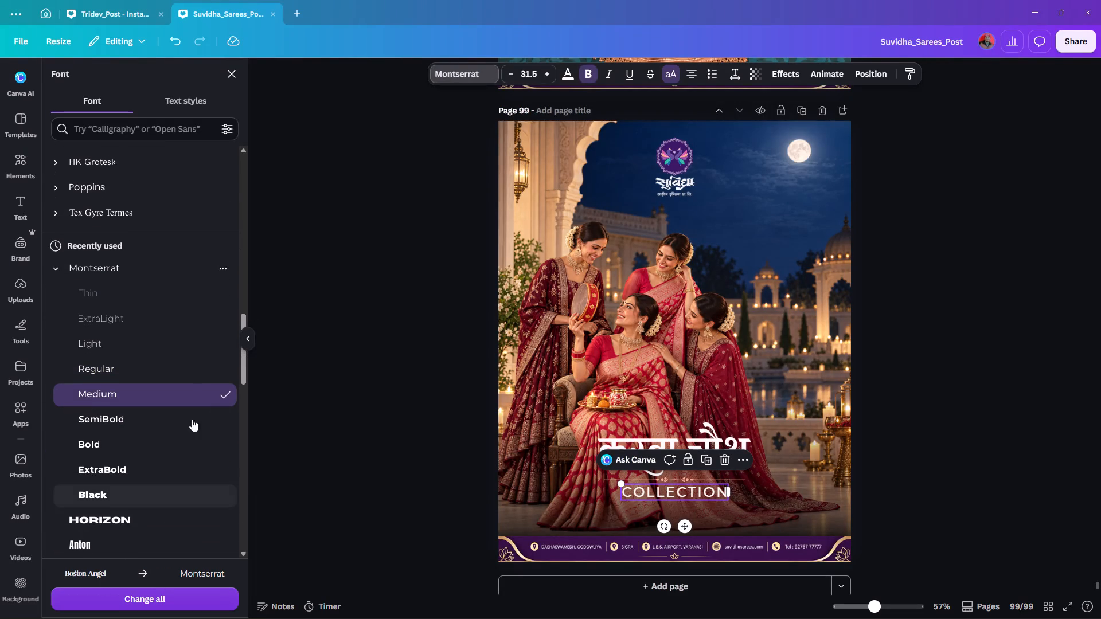
Widen the letter spacing of the "COLLECTION" text to 261.
left_click(732, 75)
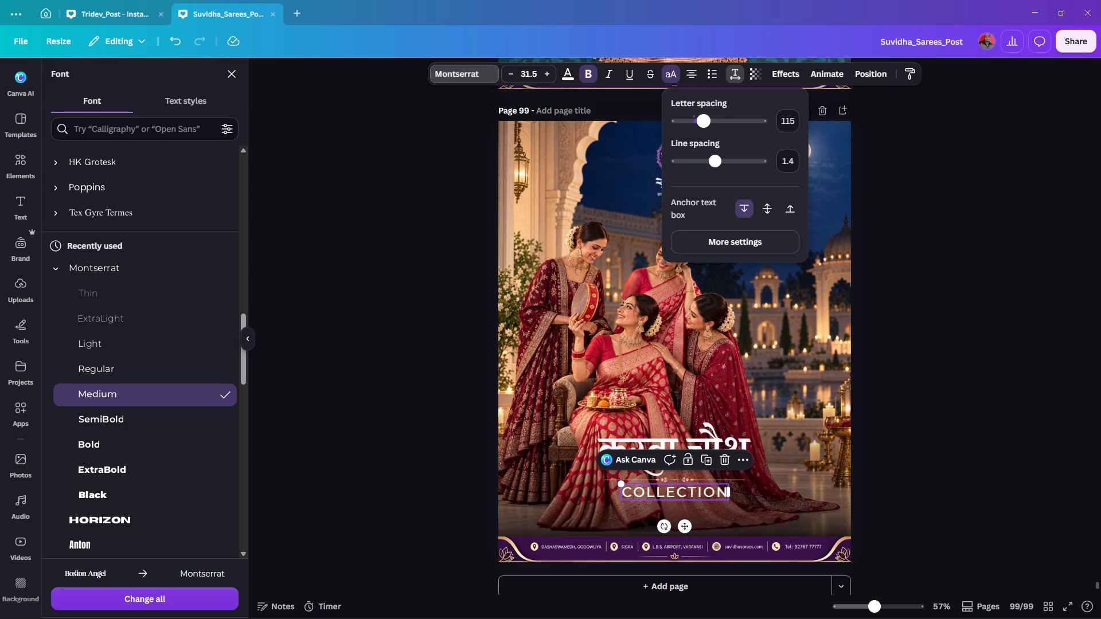
left_click_drag(709, 120, 724, 119)
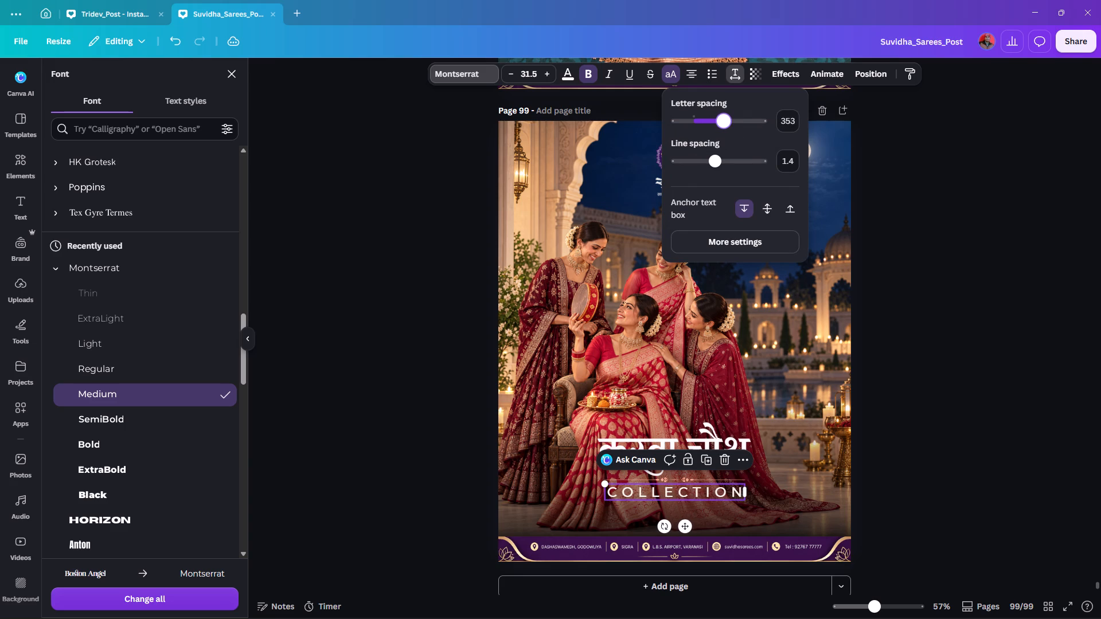
left_click_drag(724, 119, 716, 123)
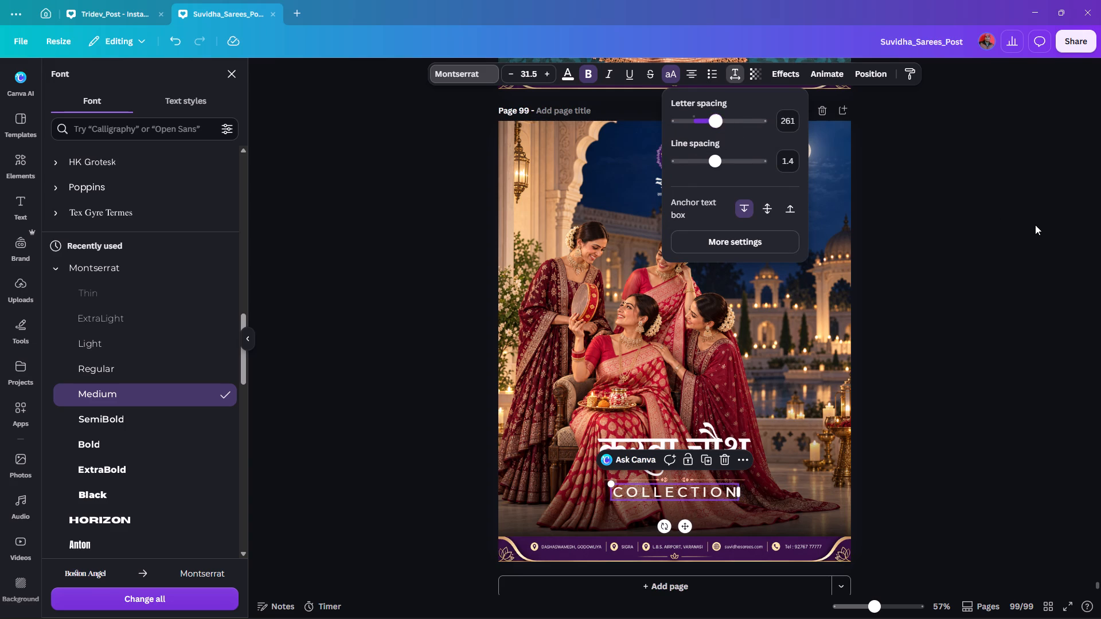
double_click(1035, 225)
left_click(911, 373)
Delete the Hindi title graphic "करवा चौथ" above the divider line.
left_click(689, 455)
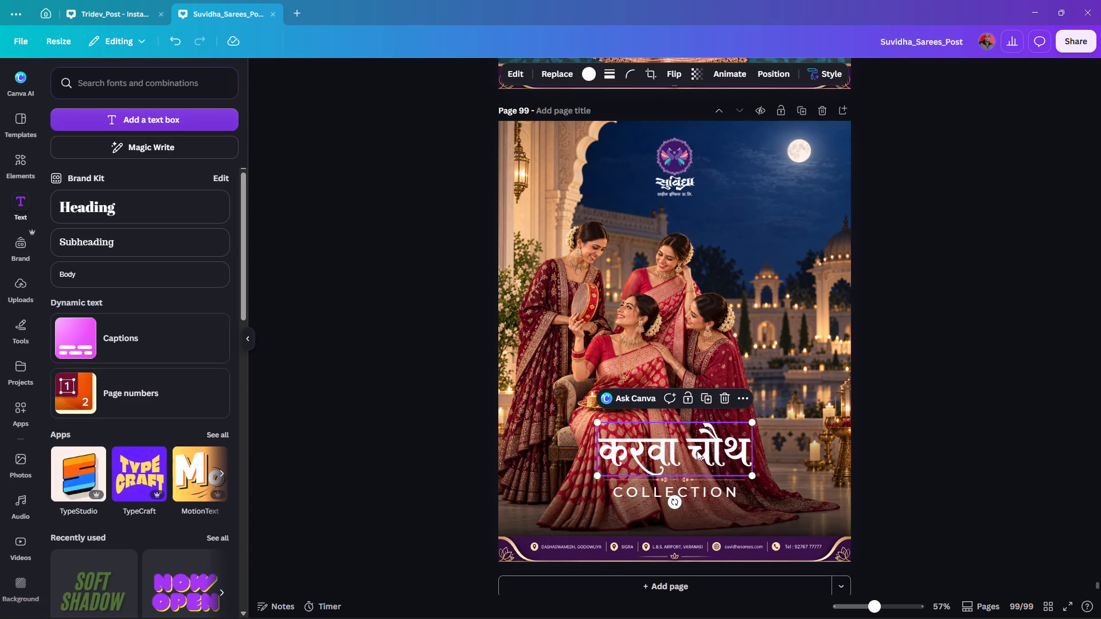
key("Delete")
left_click(364, 383)
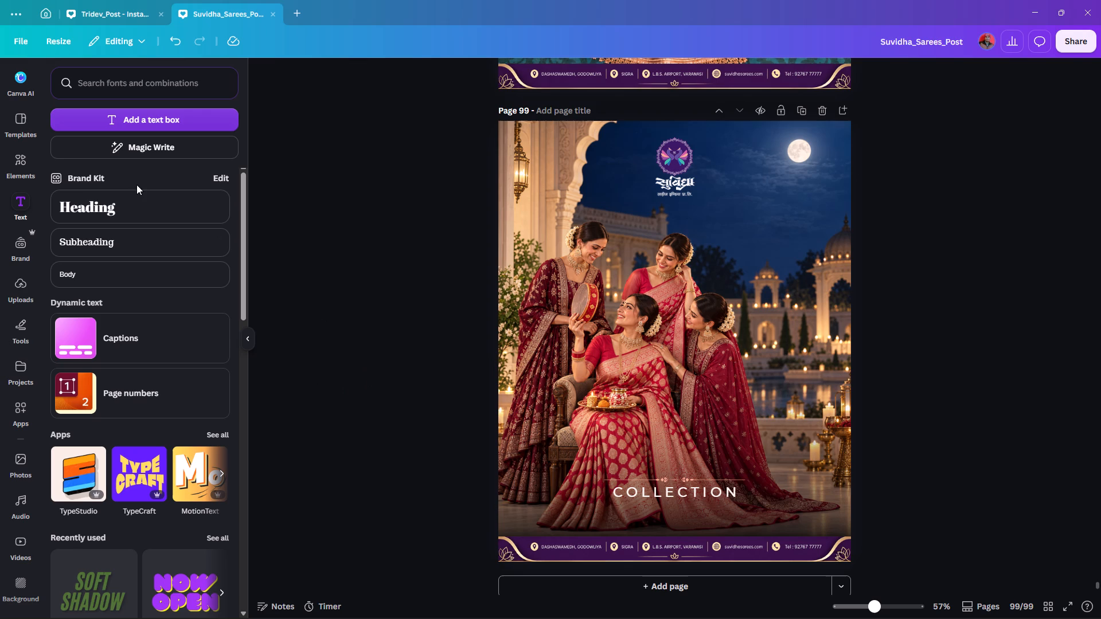
Add a heading text reading "Karwa Chauth" in title case, checking the Pinterest reference pin in Chrome for the wording style.
left_click(74, 209)
key("shift+k")
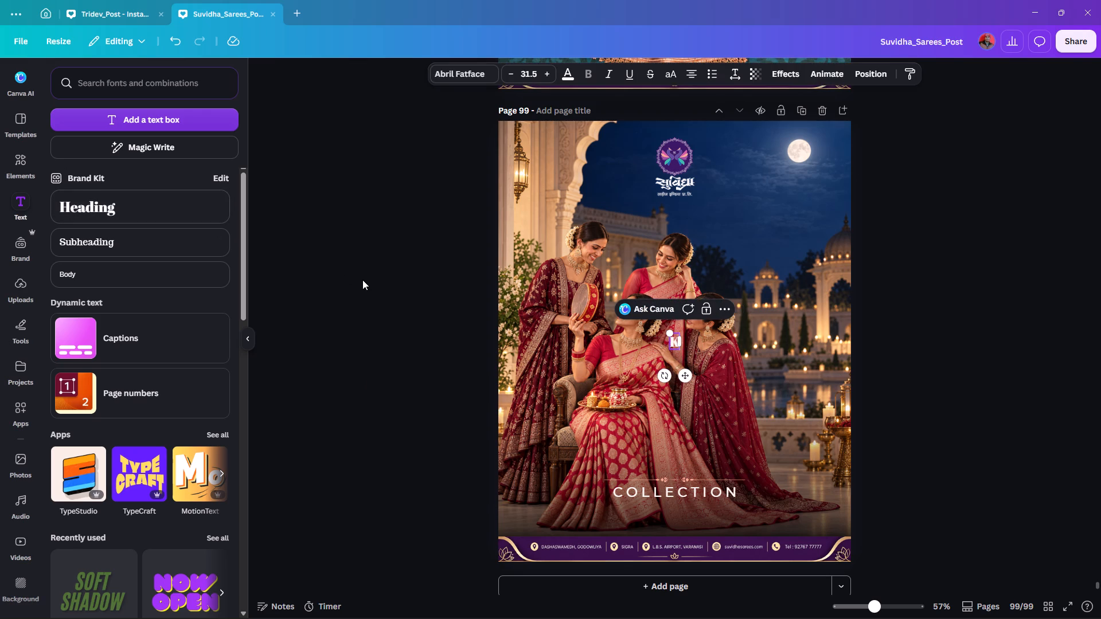
key("shift+a")
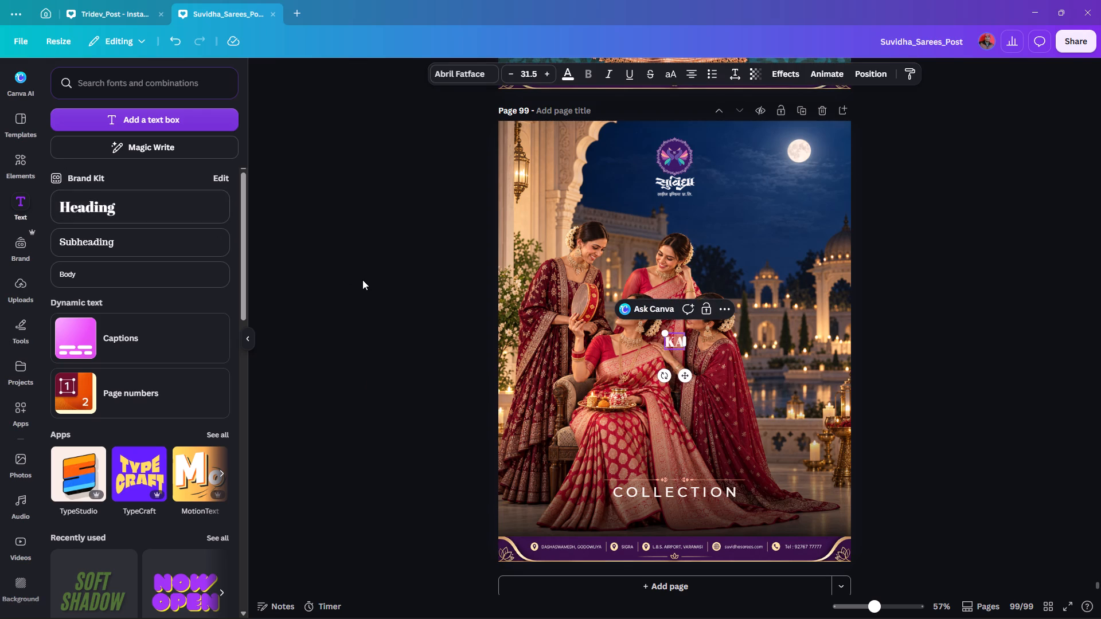
type("RWA")
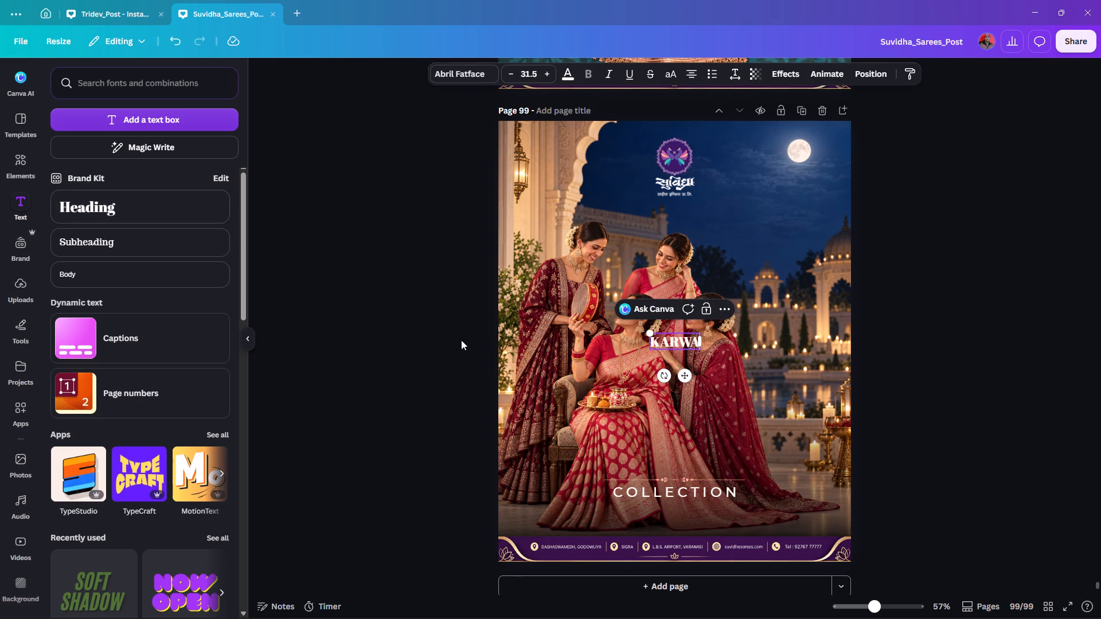
left_click(586, 605)
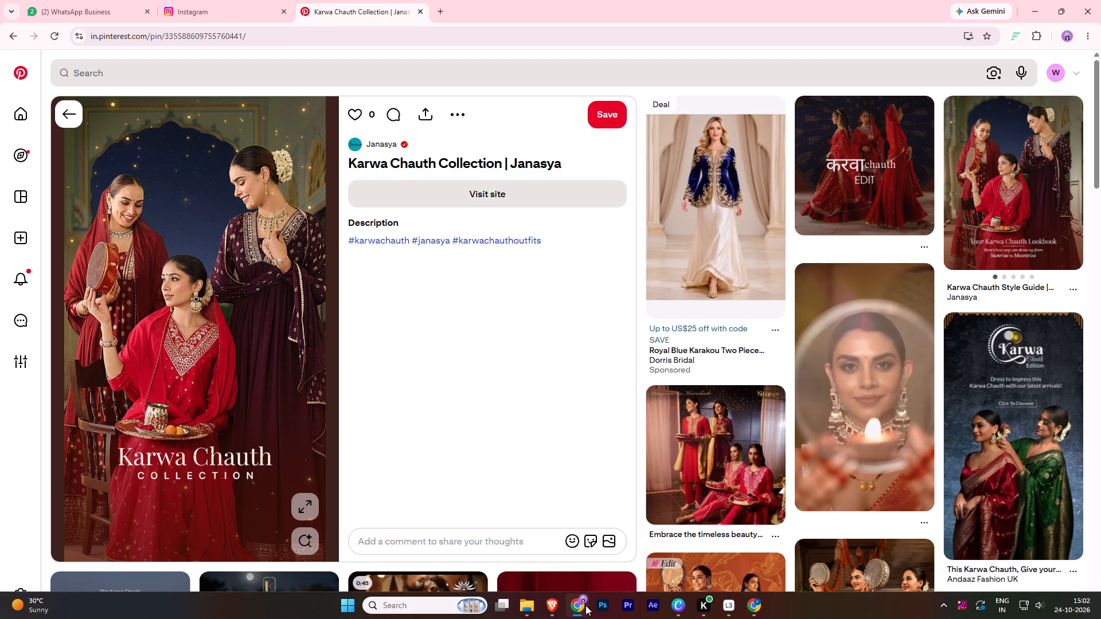
left_click(681, 608)
key("BackSpace")
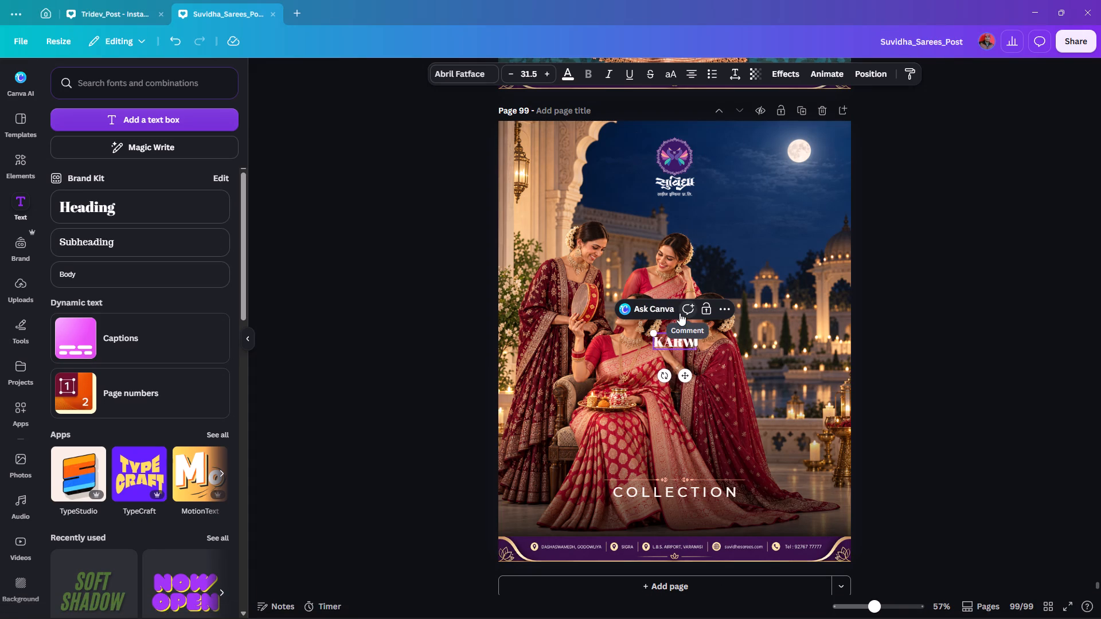
key("BackSpace")
key("BackSpace")
key("BackSpace")
type("arwa Chauth")
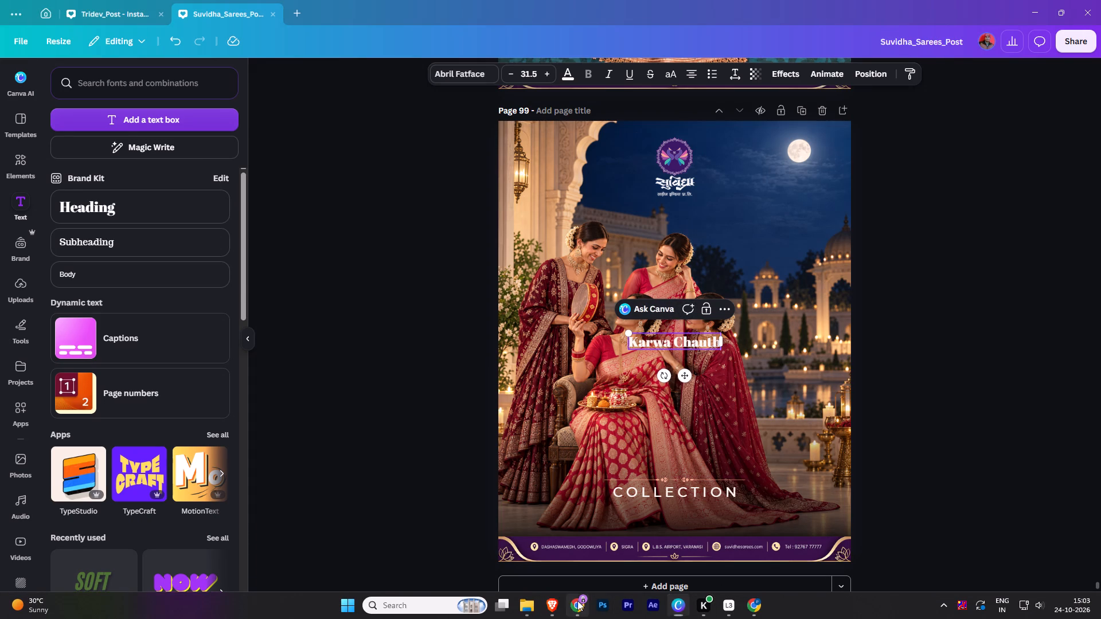
left_click(577, 601)
left_click(684, 602)
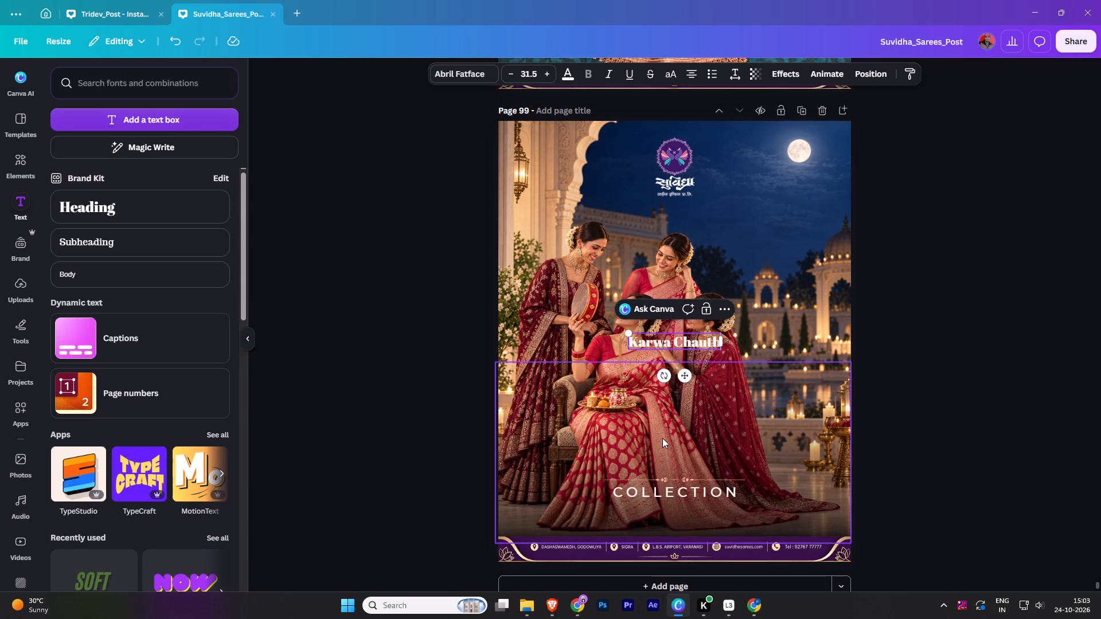
Enlarge the "Karwa Chauth" heading to font size 61.3 and place it centred on the page just above the divider line.
left_click(901, 331)
left_click(696, 343)
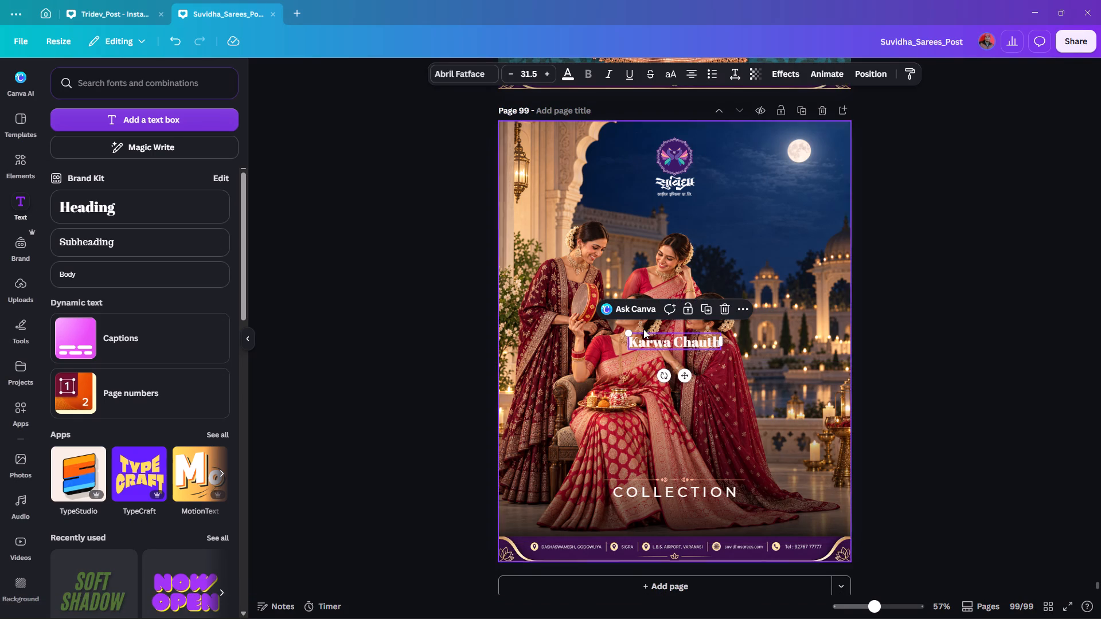
left_click_drag(630, 332, 591, 298, "alt")
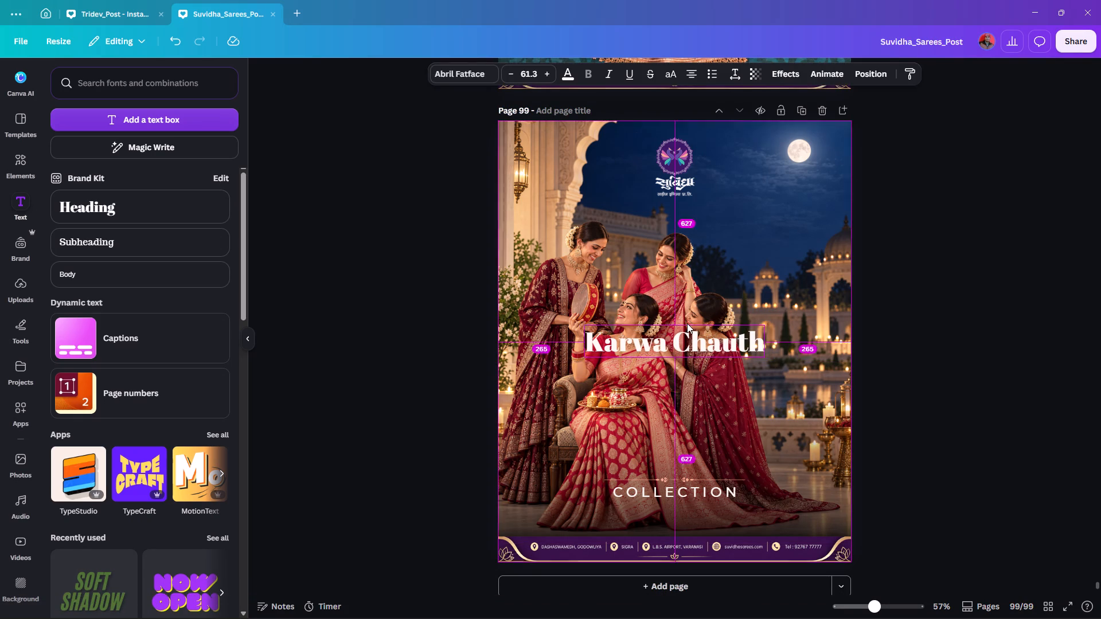
left_click_drag(703, 339, 705, 457)
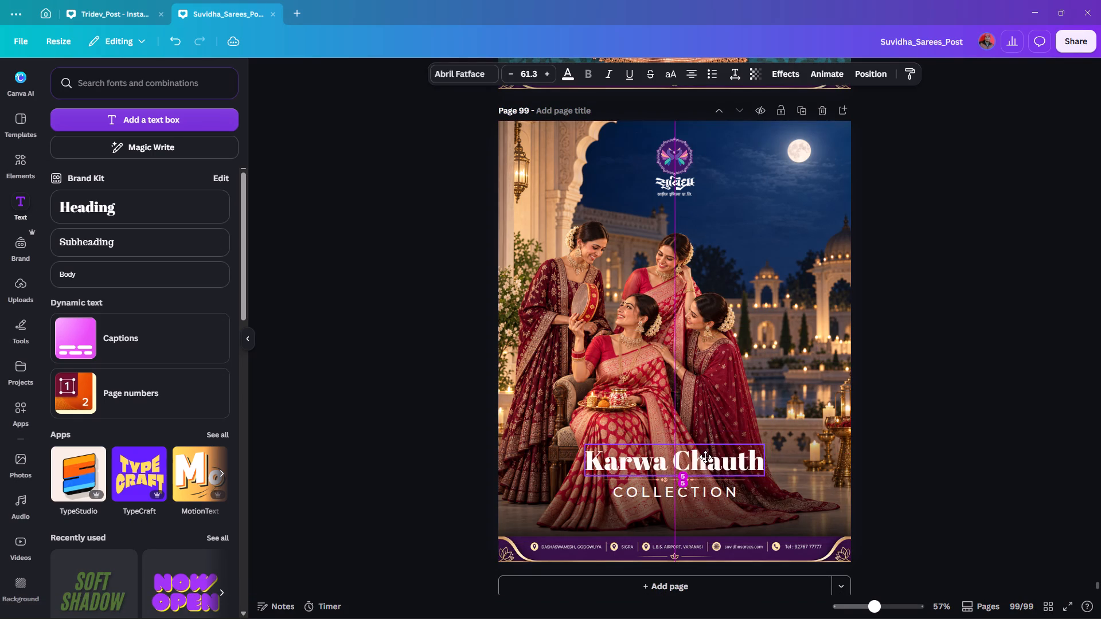
left_click_drag(705, 457, 705, 458)
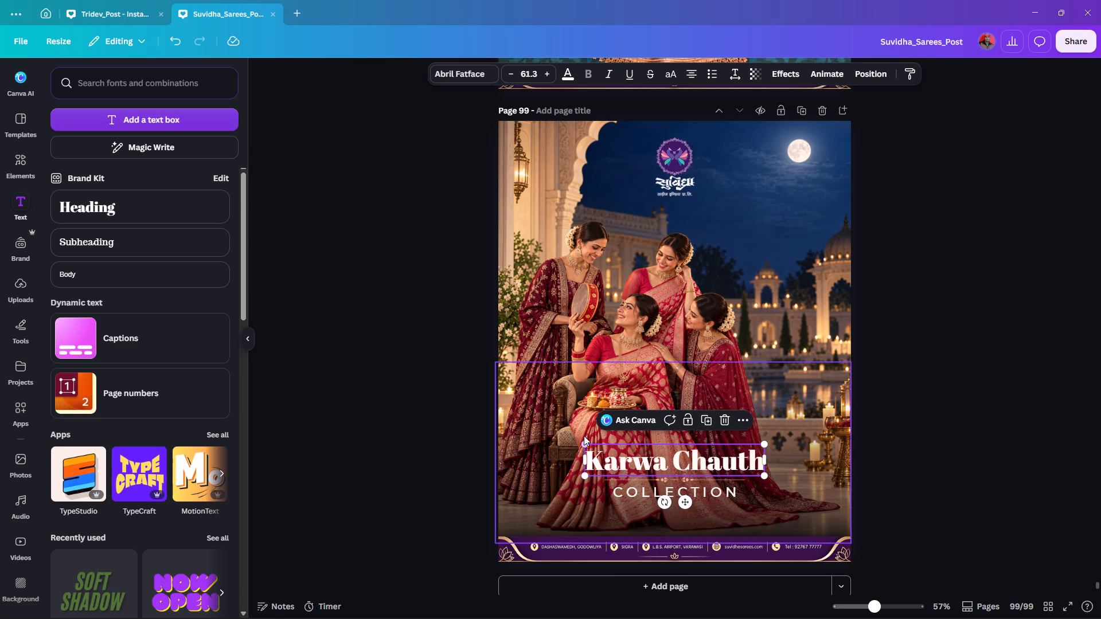
Try The Seasons, RoxboroughCF, Best Swashed and Brightwall on the "Karwa Chauth" heading, then set its font to Boston Angel.
left_click(436, 70)
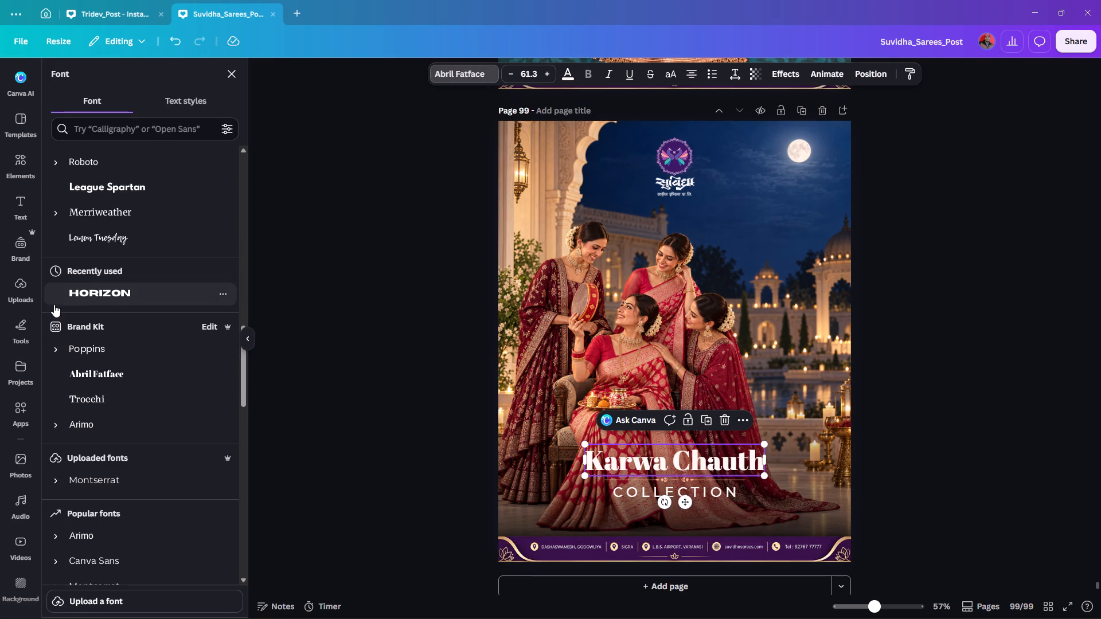
scroll(123, 316, "up", 4)
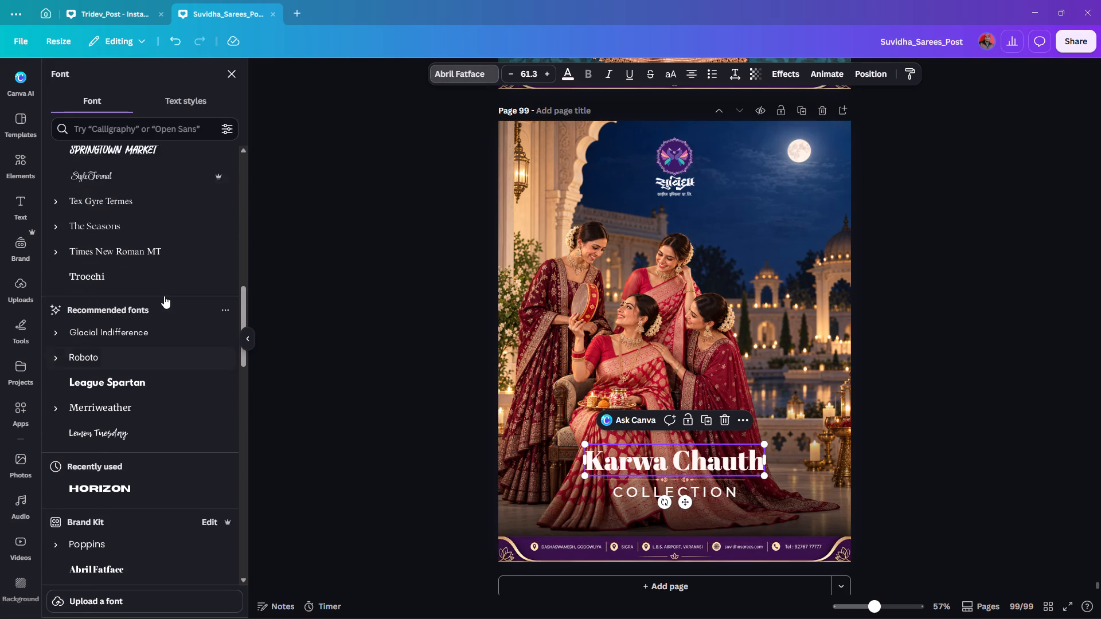
scroll(161, 293, "up", 1)
left_click(133, 319)
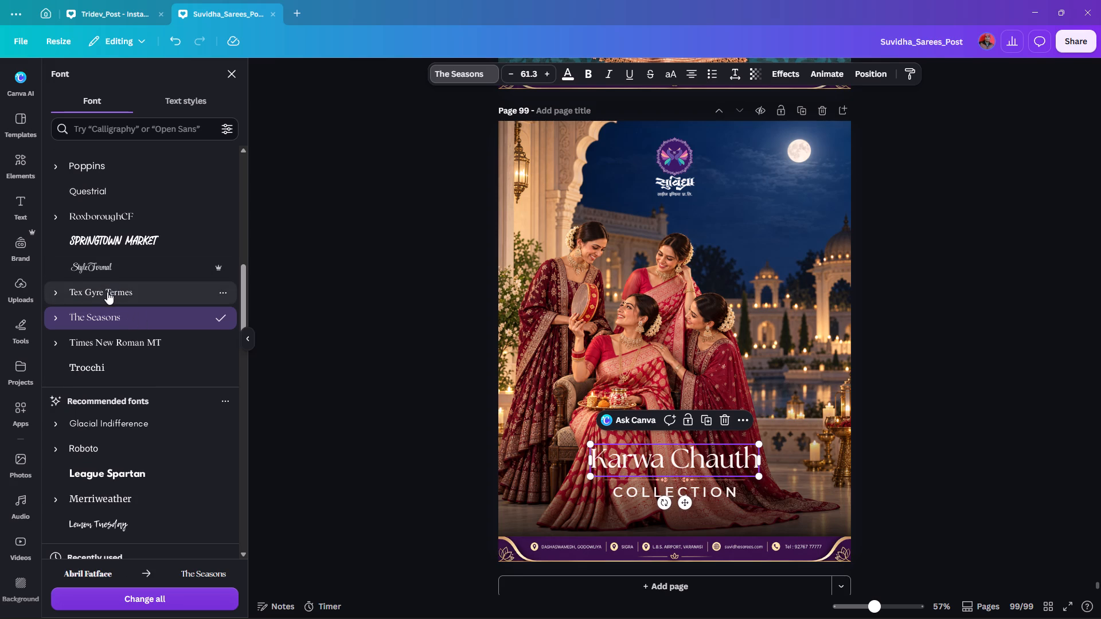
scroll(107, 292, "up", 2)
left_click(104, 326)
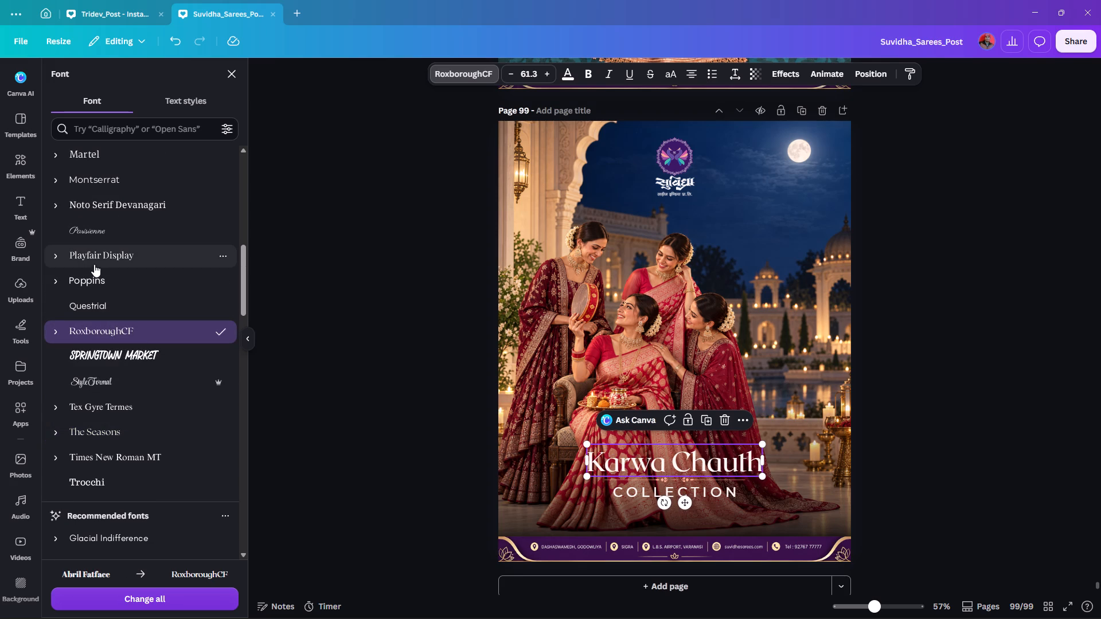
scroll(98, 234, "up", 7)
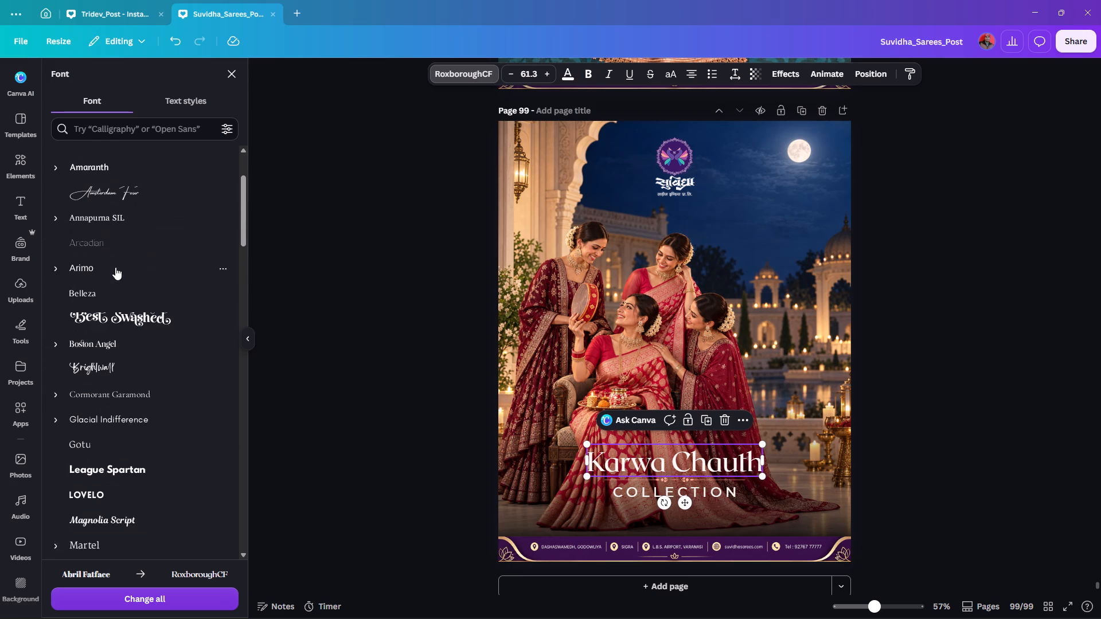
left_click(119, 329)
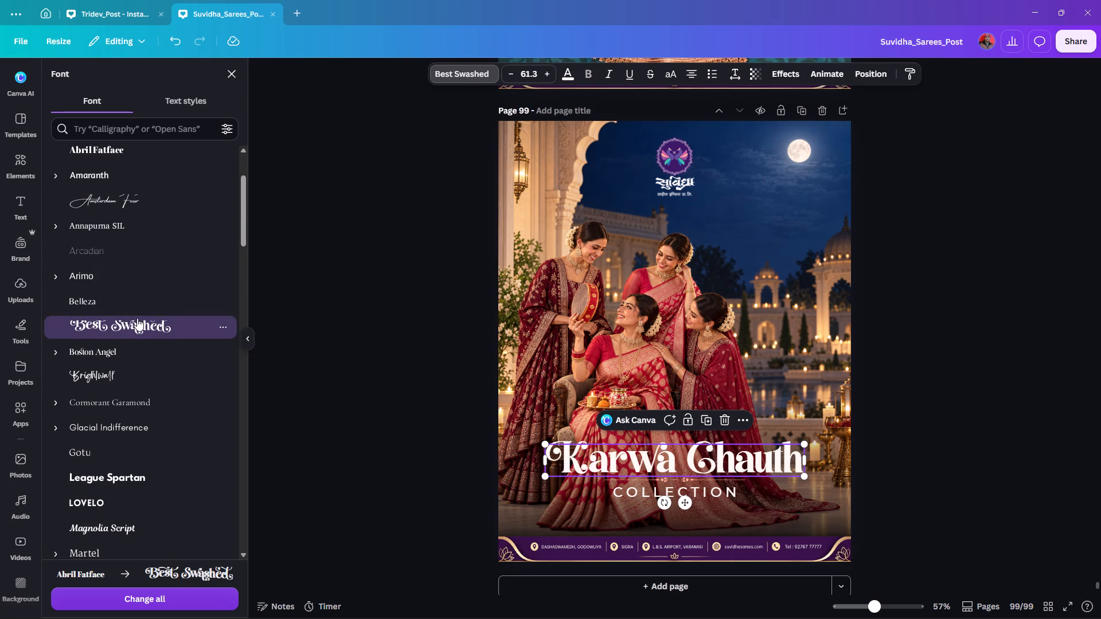
left_click(101, 355)
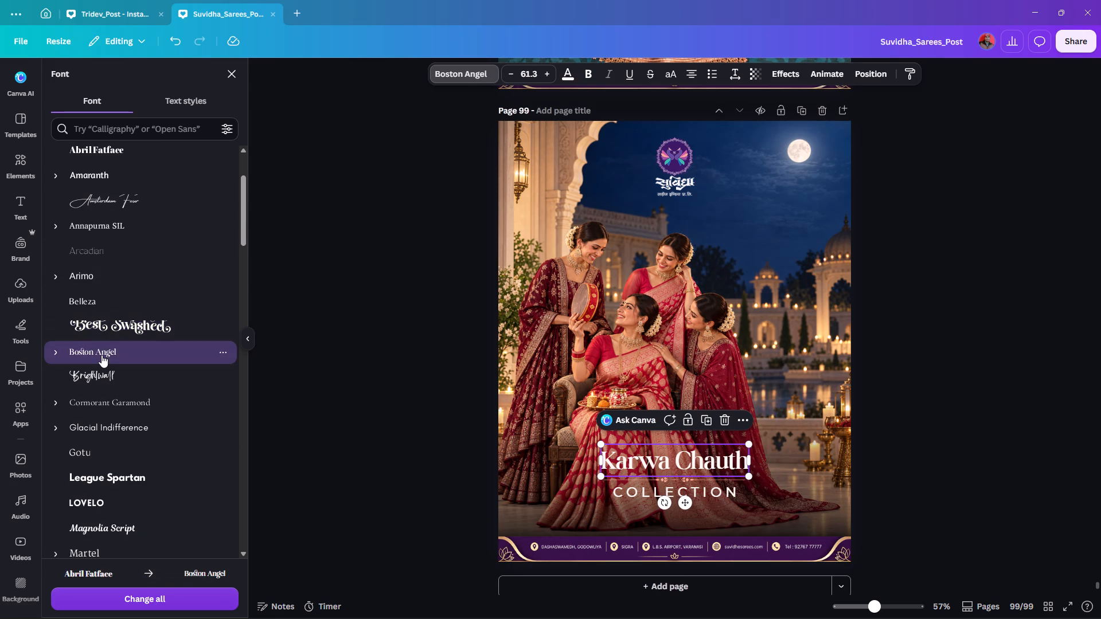
left_click(111, 326)
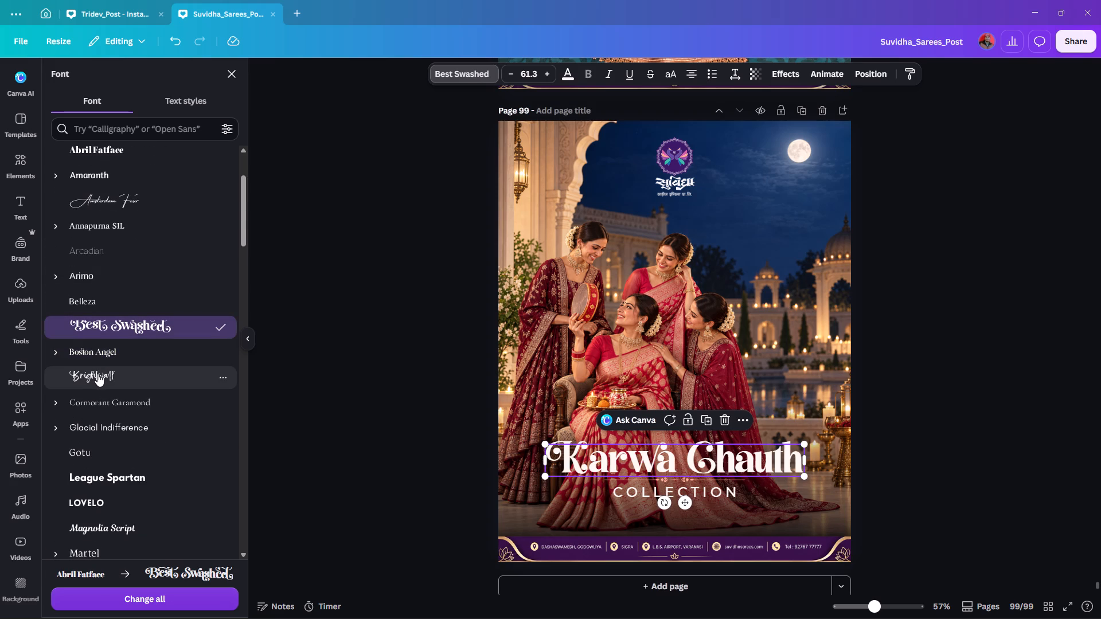
left_click(97, 374)
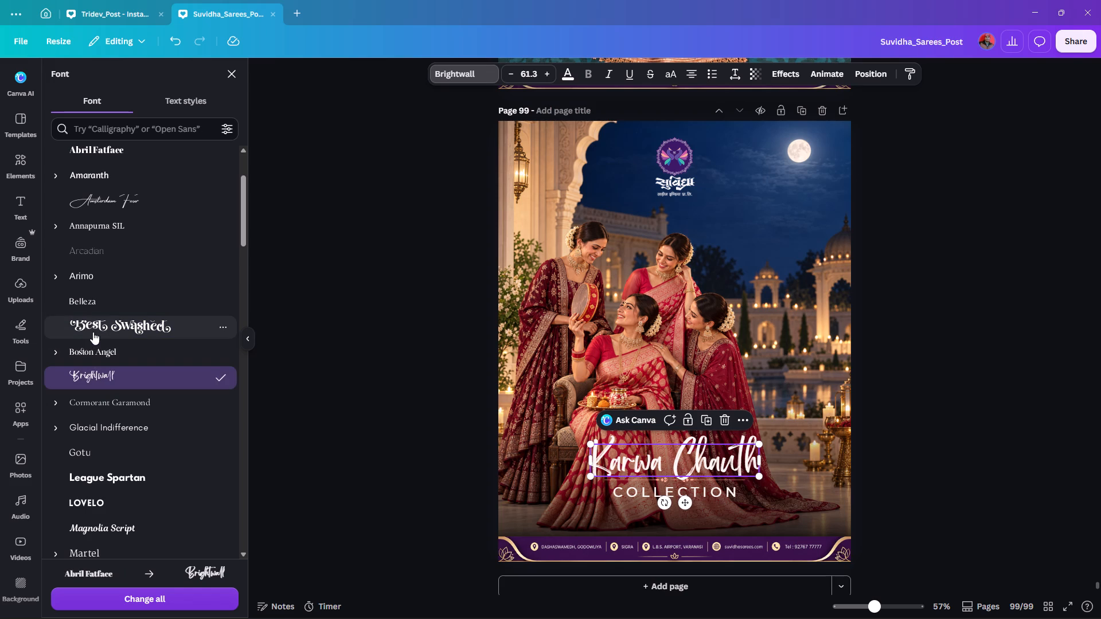
left_click(92, 348)
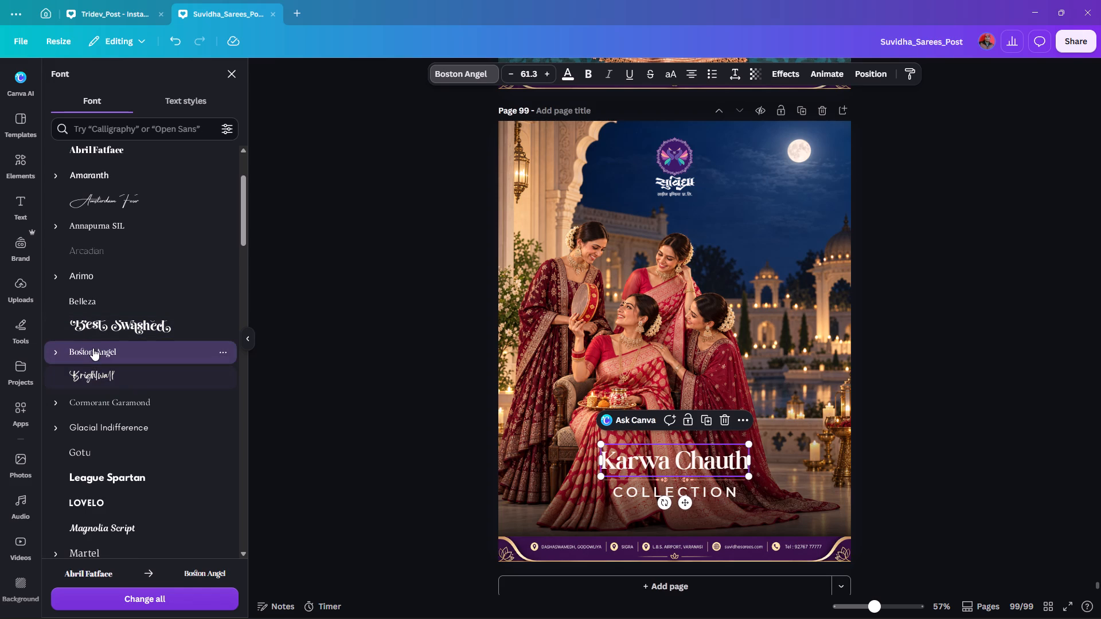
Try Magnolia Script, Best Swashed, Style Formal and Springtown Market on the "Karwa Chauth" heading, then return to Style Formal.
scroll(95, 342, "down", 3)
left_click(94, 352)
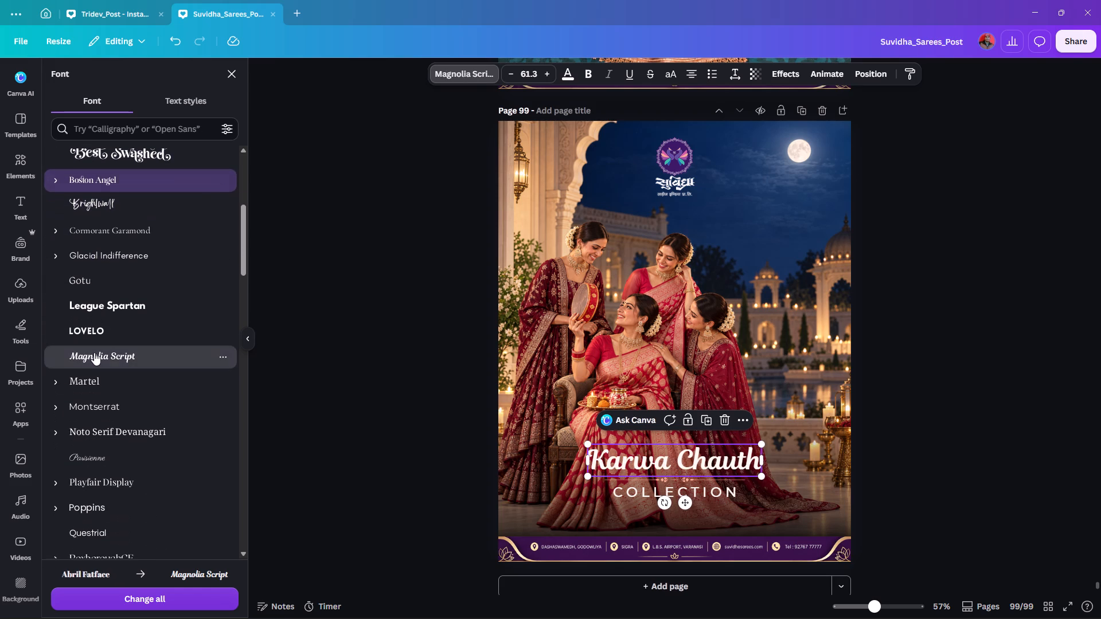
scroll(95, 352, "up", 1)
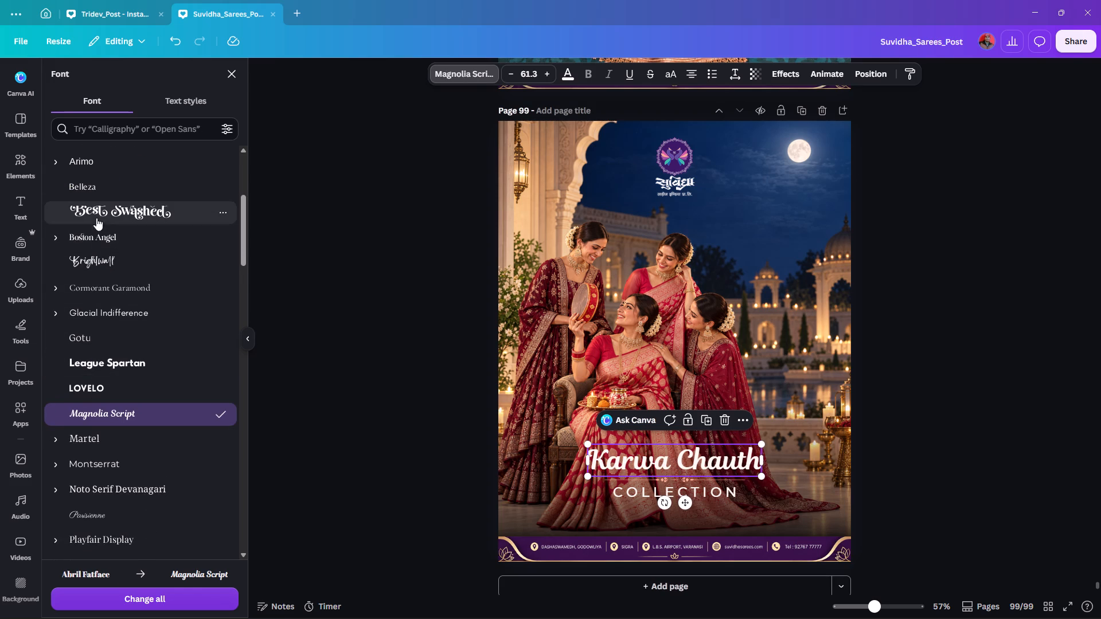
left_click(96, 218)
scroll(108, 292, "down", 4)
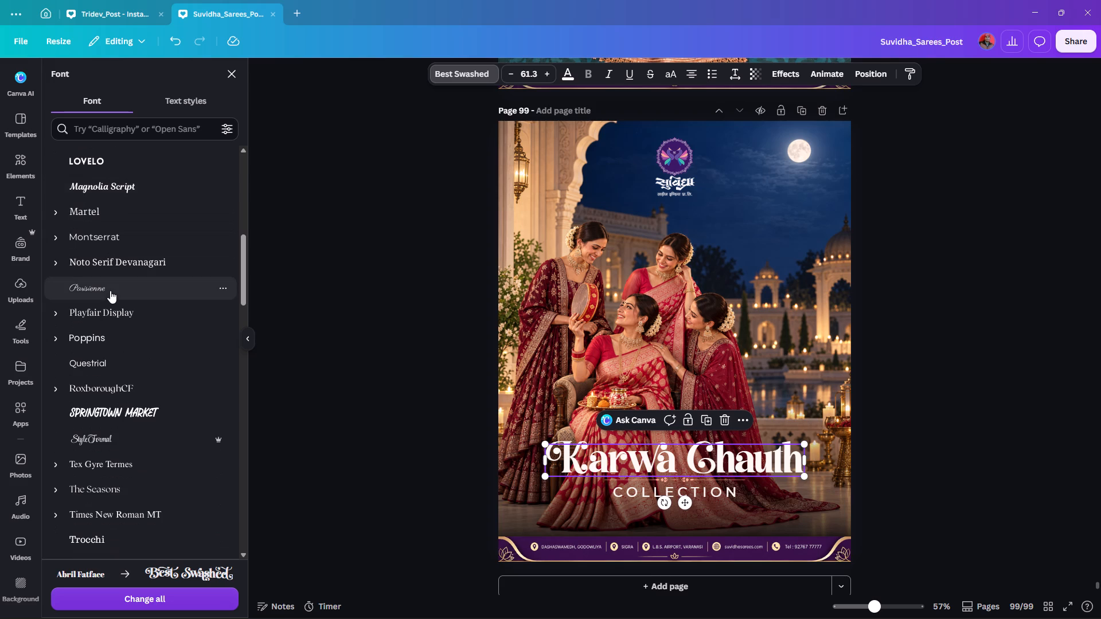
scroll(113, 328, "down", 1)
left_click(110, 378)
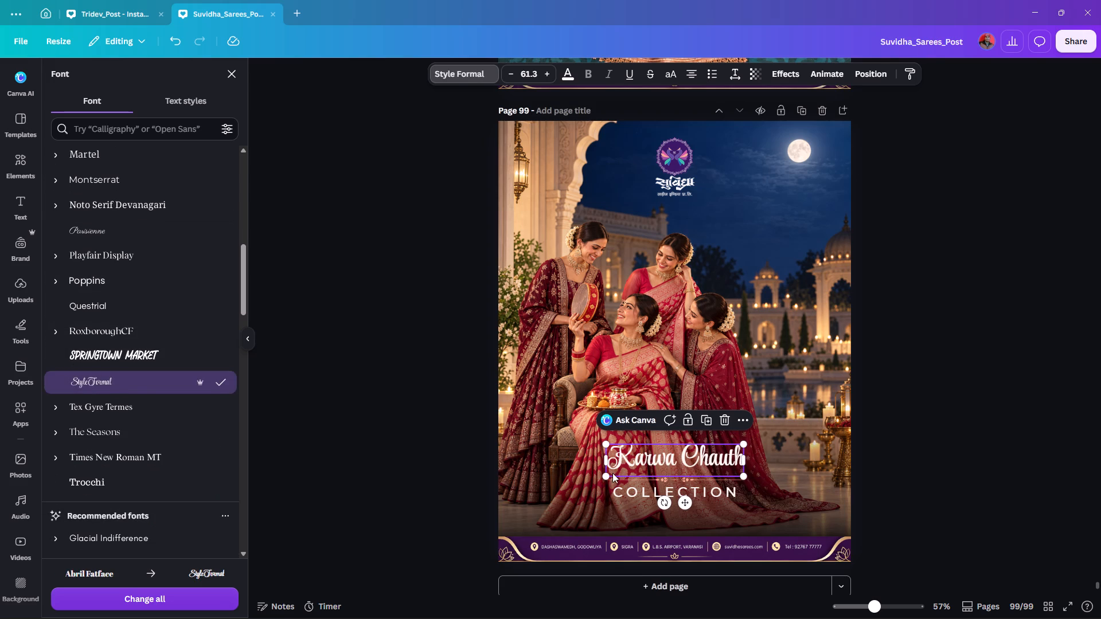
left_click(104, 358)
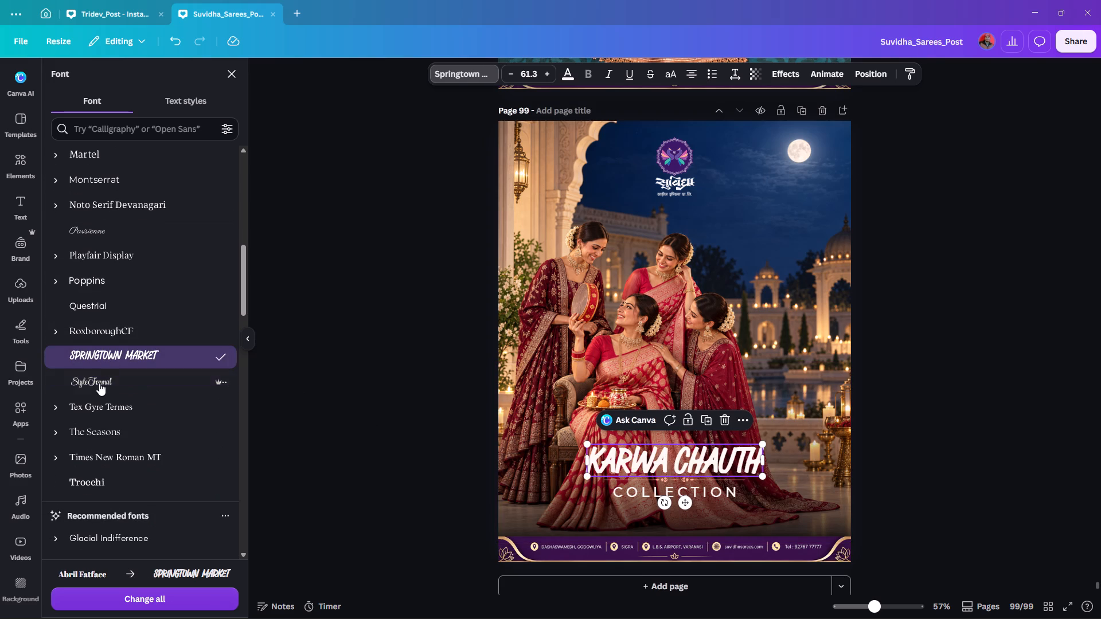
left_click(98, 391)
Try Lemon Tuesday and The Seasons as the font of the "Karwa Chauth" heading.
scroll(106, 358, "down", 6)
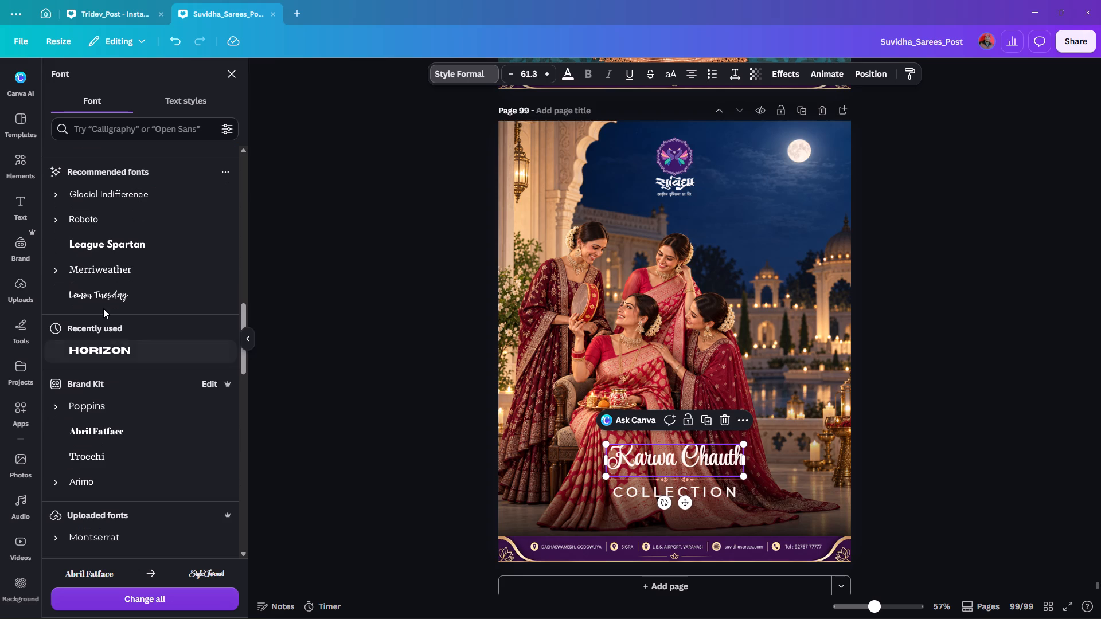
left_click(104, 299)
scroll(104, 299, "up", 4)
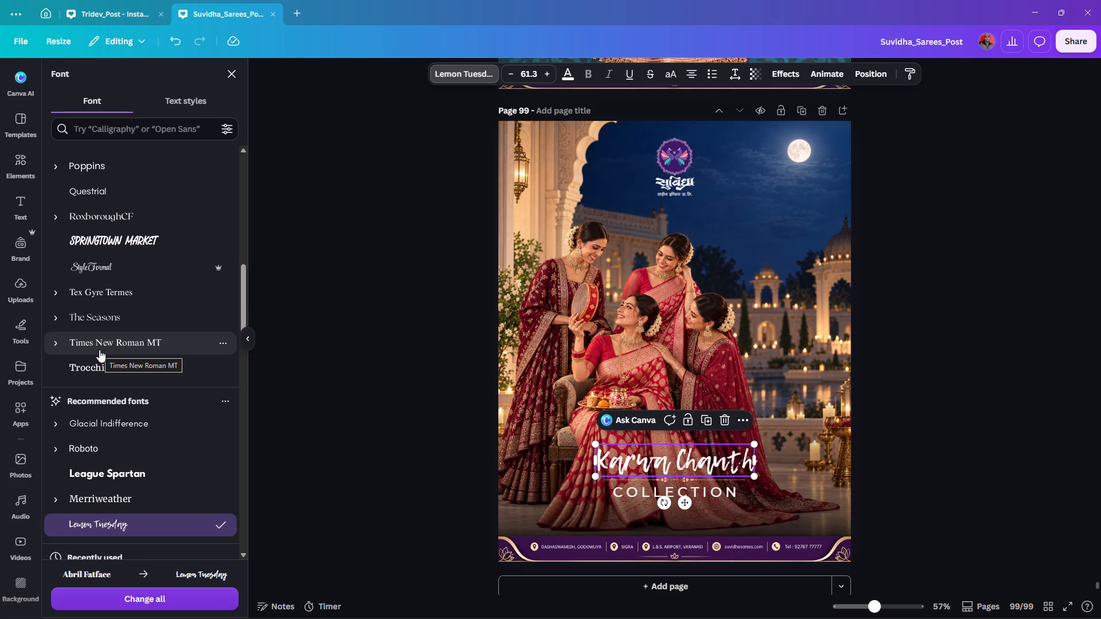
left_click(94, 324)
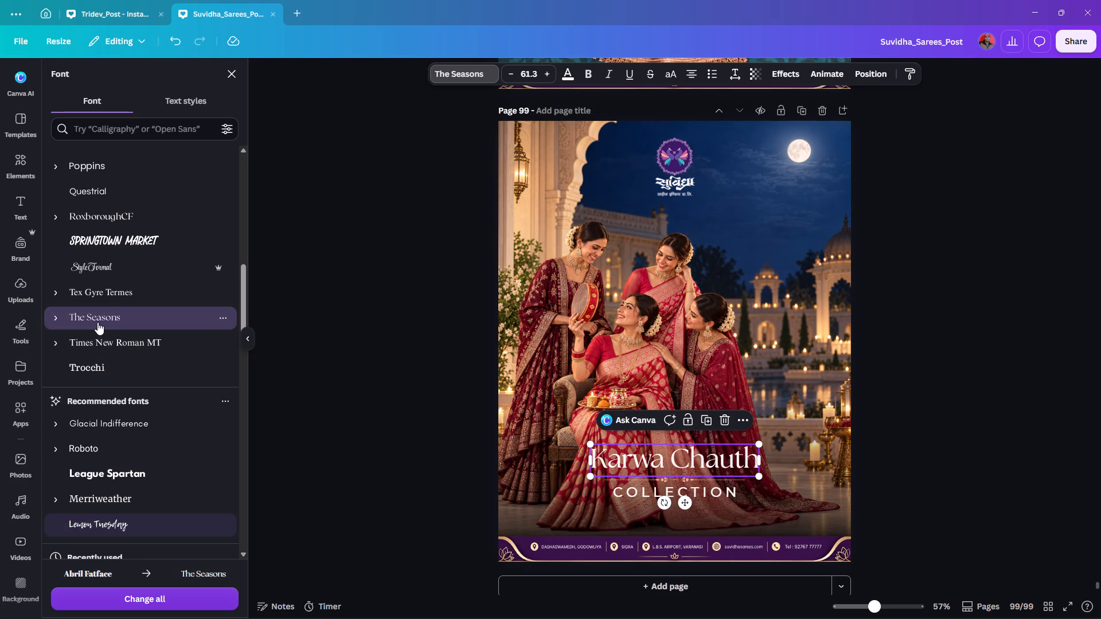
Look through the recommended, brand and popular fonts for an alternative typeface for the "Karwa Chauth" heading.
scroll(97, 320, "down", 7)
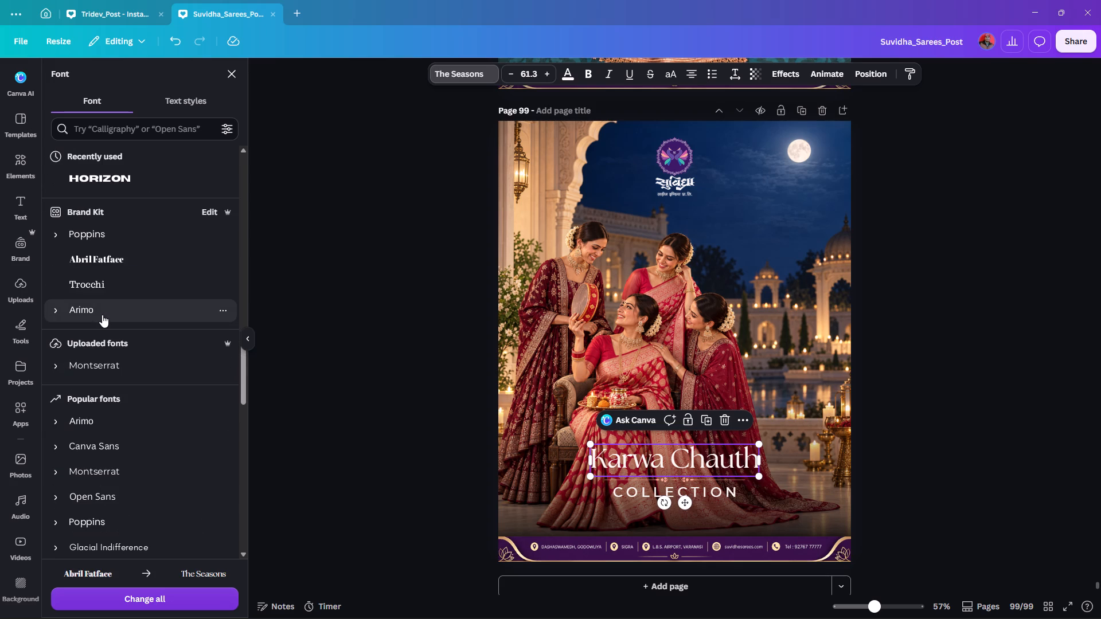
scroll(102, 313, "down", 6)
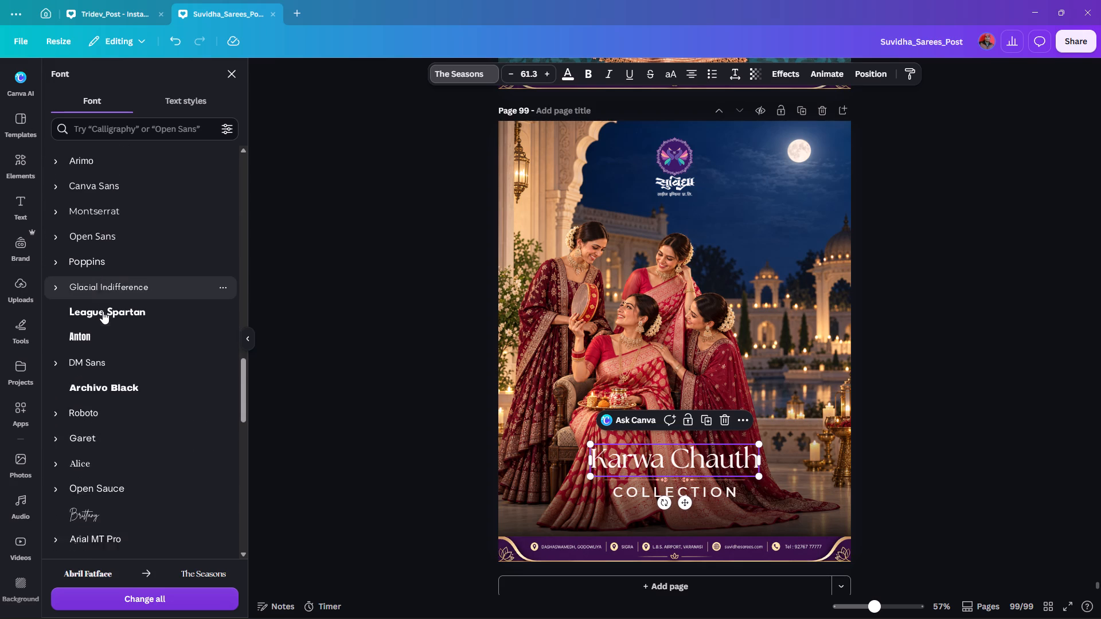
scroll(100, 311, "down", 5)
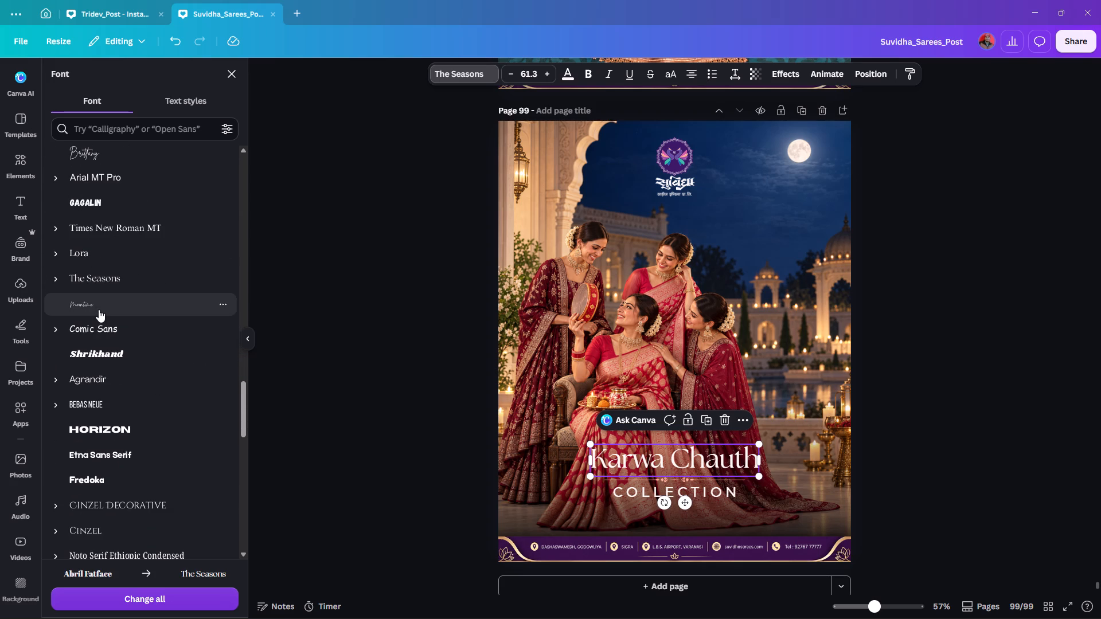
scroll(95, 292, "down", 2)
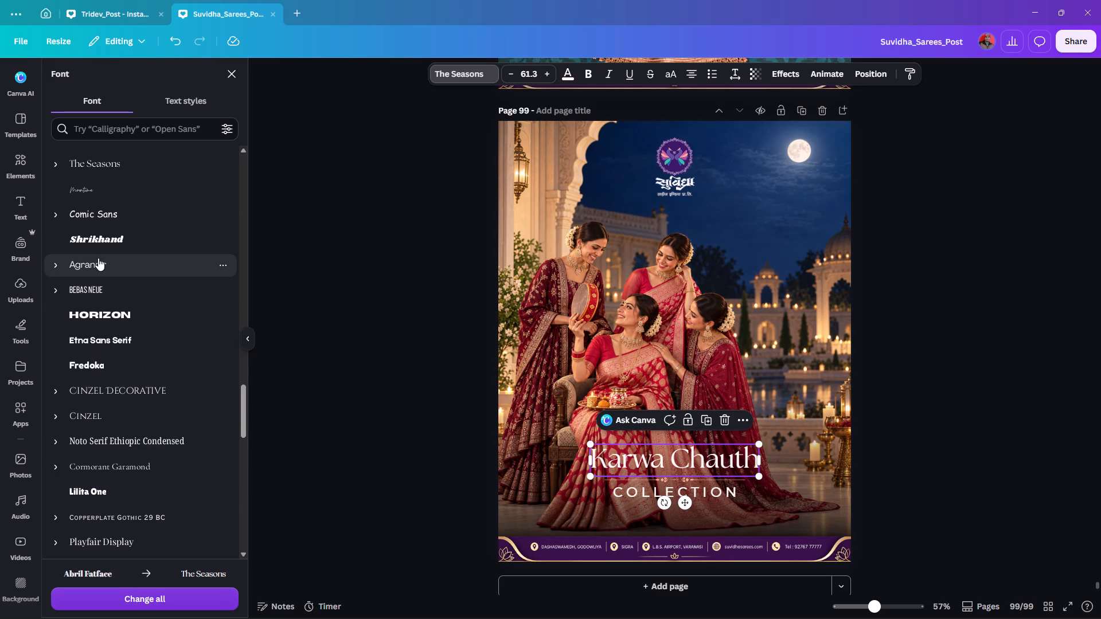
scroll(98, 255, "down", 3)
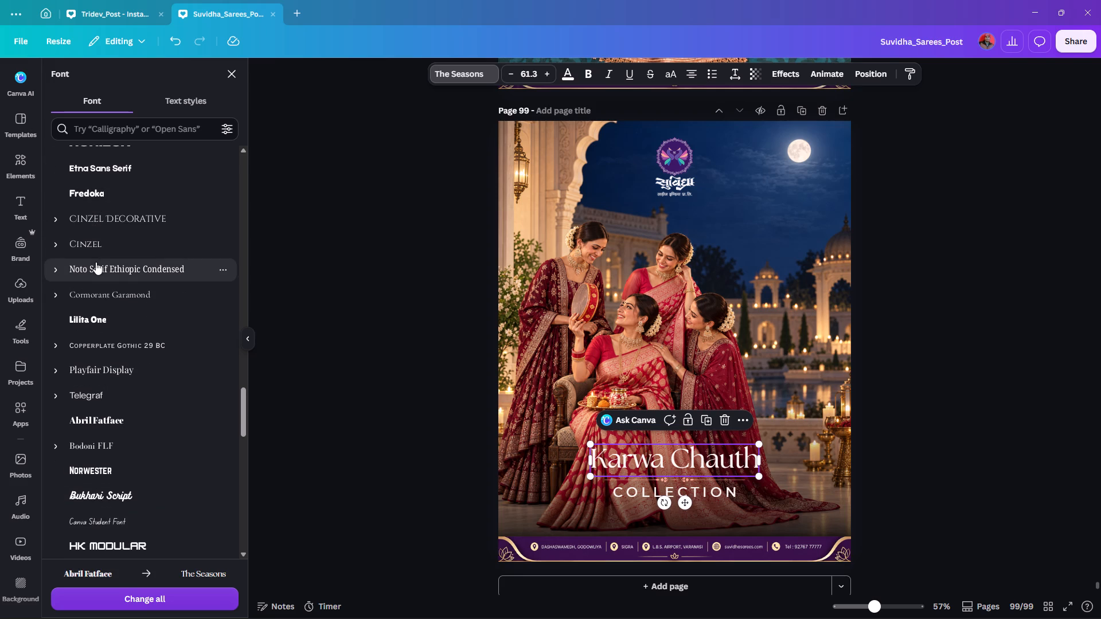
scroll(108, 307, "down", 5)
scroll(114, 304, "up", 1)
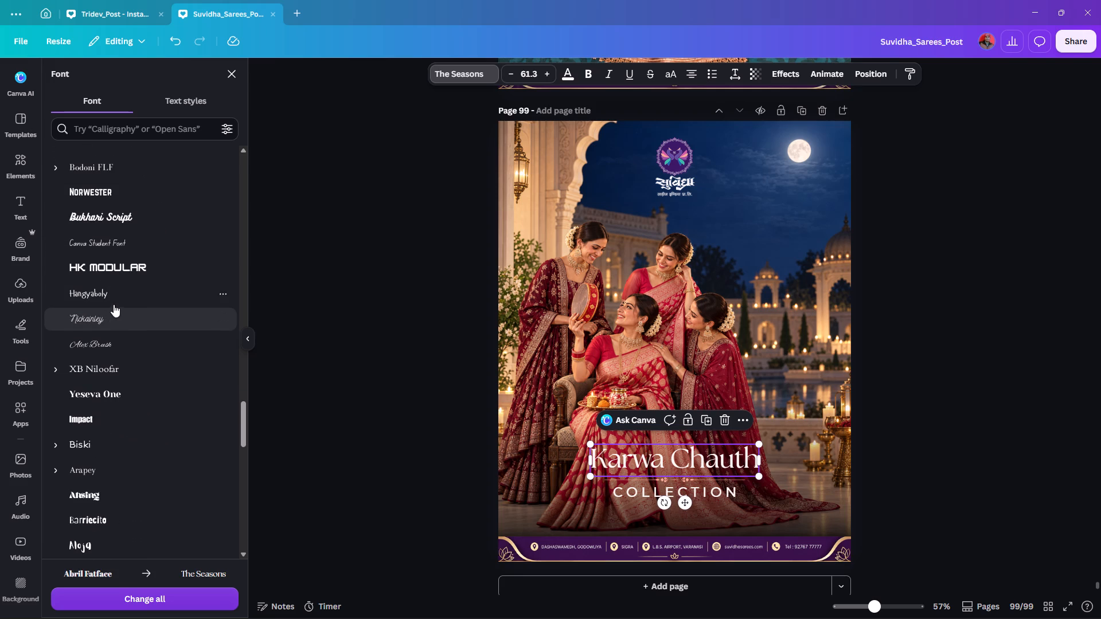
scroll(121, 379, "up", 8)
scroll(208, 367, "up", 20)
scroll(208, 367, "up", 1)
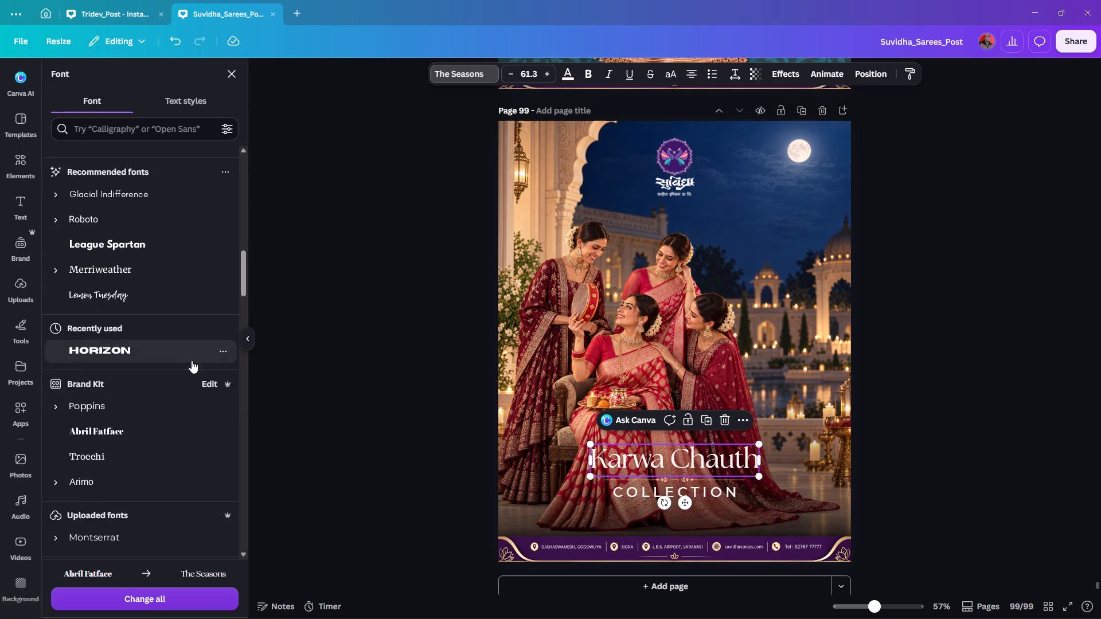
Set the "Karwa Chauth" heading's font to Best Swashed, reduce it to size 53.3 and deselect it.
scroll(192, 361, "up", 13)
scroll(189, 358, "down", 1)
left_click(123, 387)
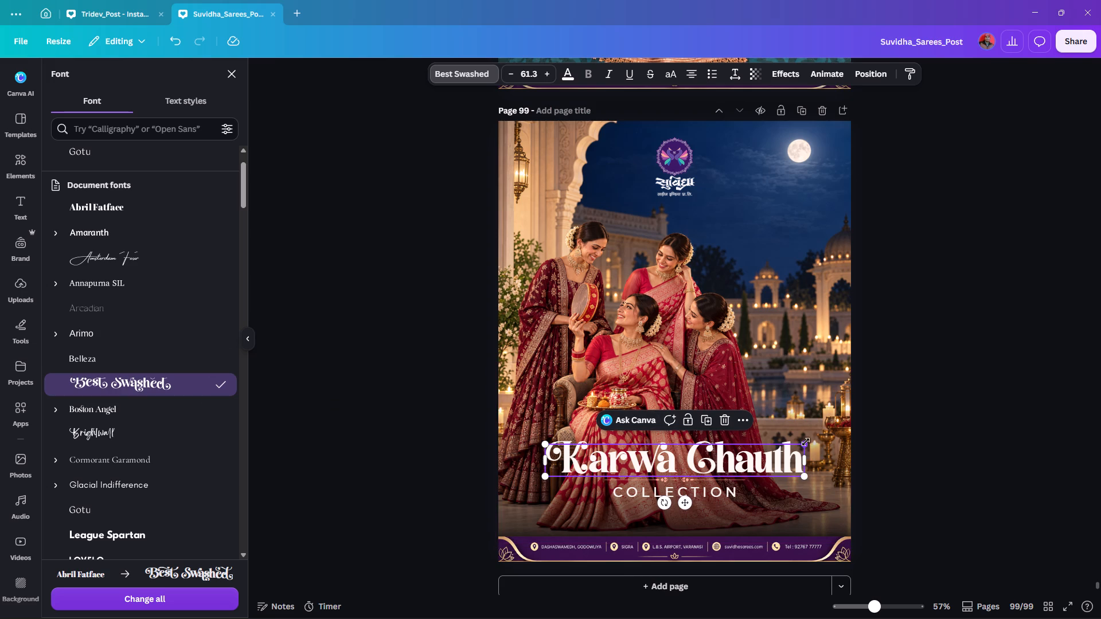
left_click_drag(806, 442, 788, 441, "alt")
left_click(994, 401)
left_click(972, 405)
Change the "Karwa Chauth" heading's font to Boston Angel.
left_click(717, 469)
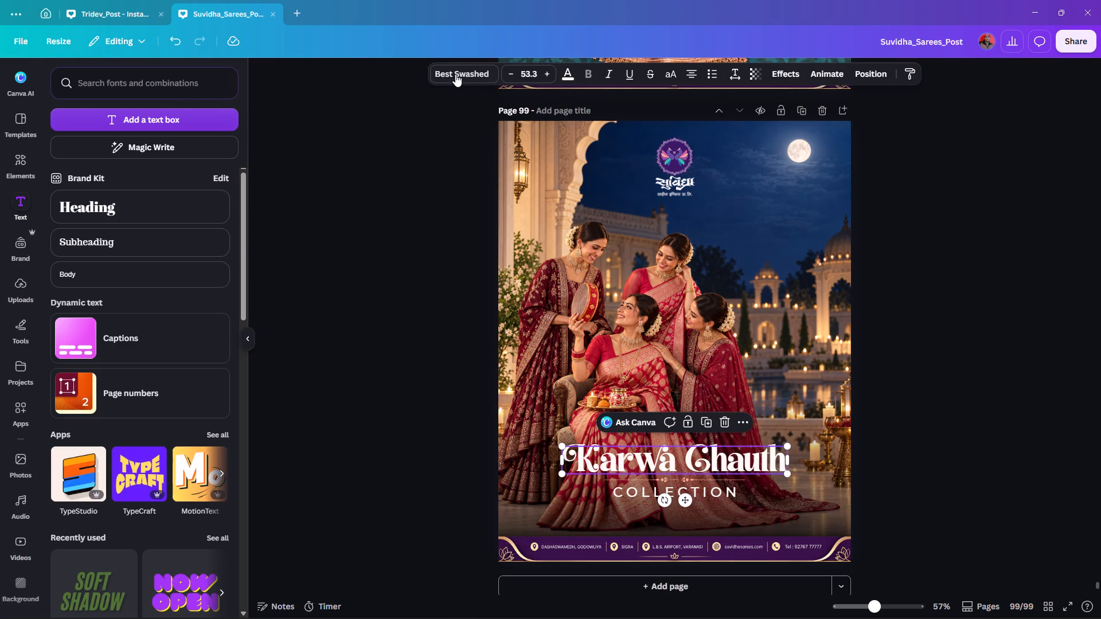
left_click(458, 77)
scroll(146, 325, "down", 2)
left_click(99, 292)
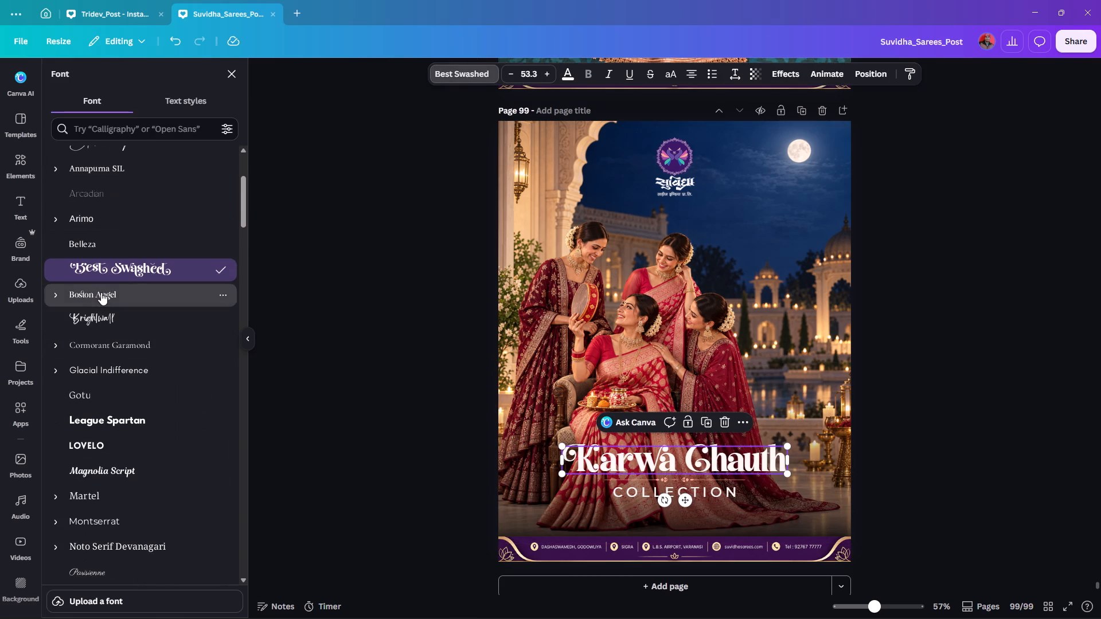
Look through the document, recommended and popular fonts for other typeface options for the "Karwa Chauth" heading.
scroll(112, 299, "down", 3)
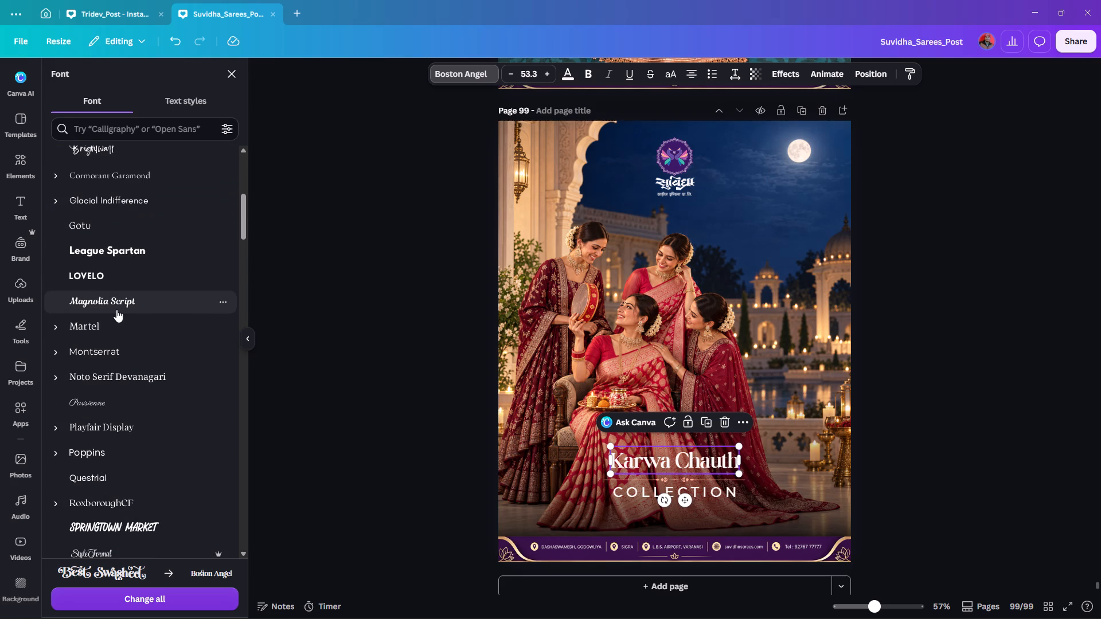
scroll(112, 309, "down", 2)
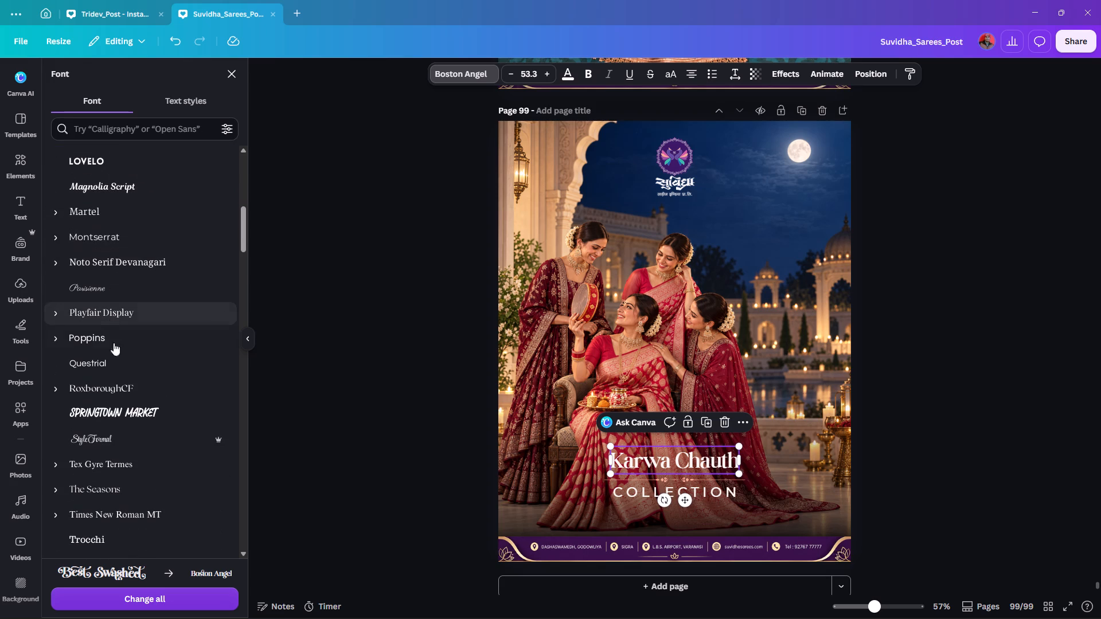
scroll(117, 374, "down", 1)
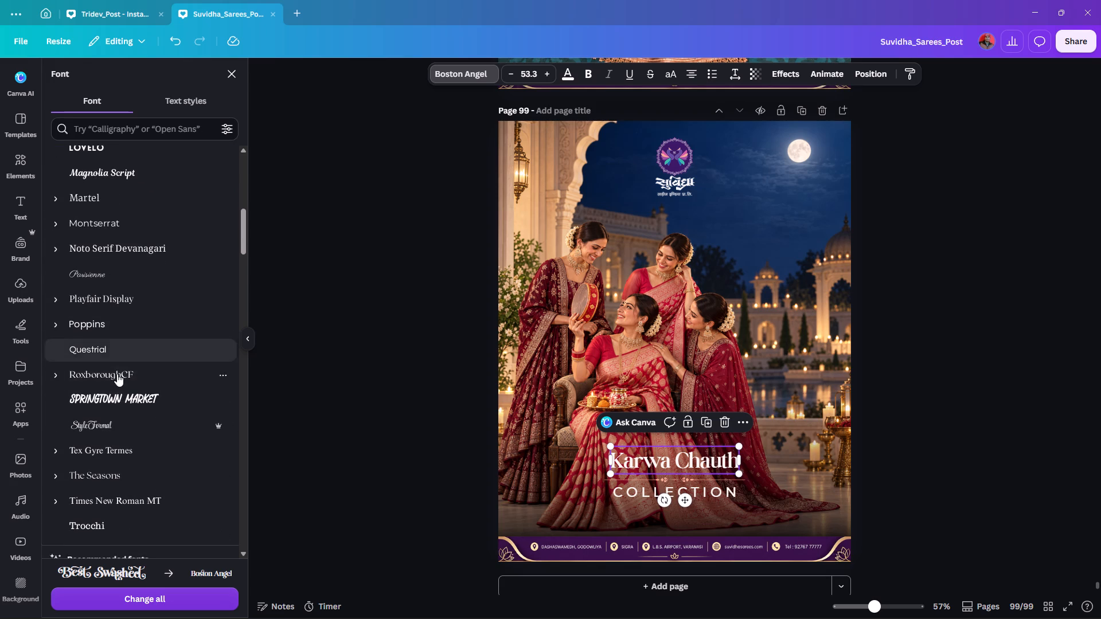
scroll(111, 376, "down", 4)
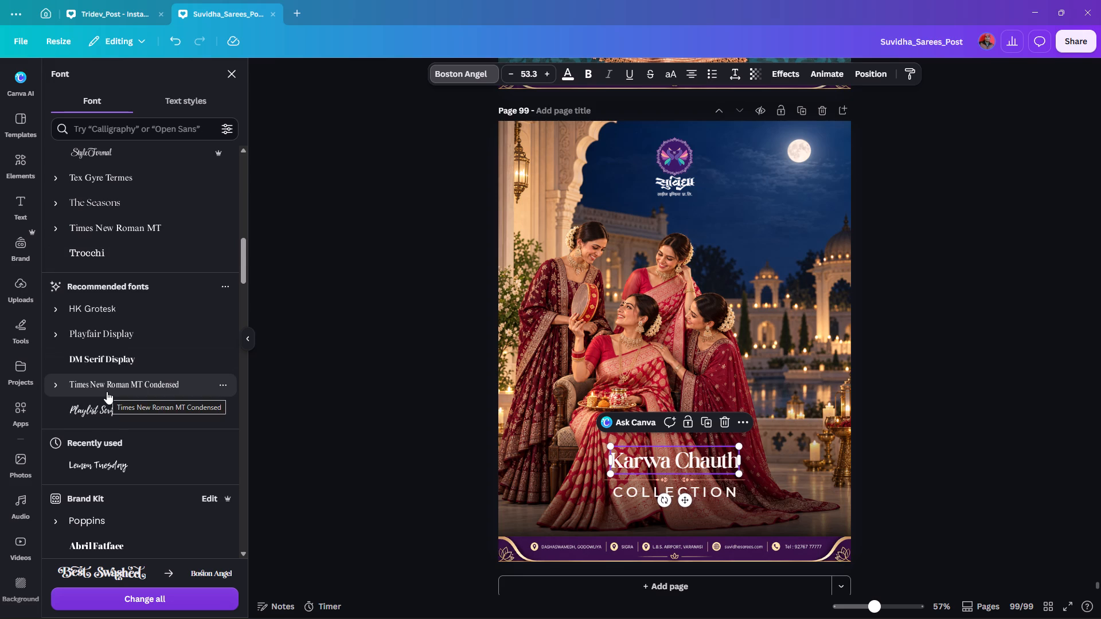
scroll(107, 391, "down", 4)
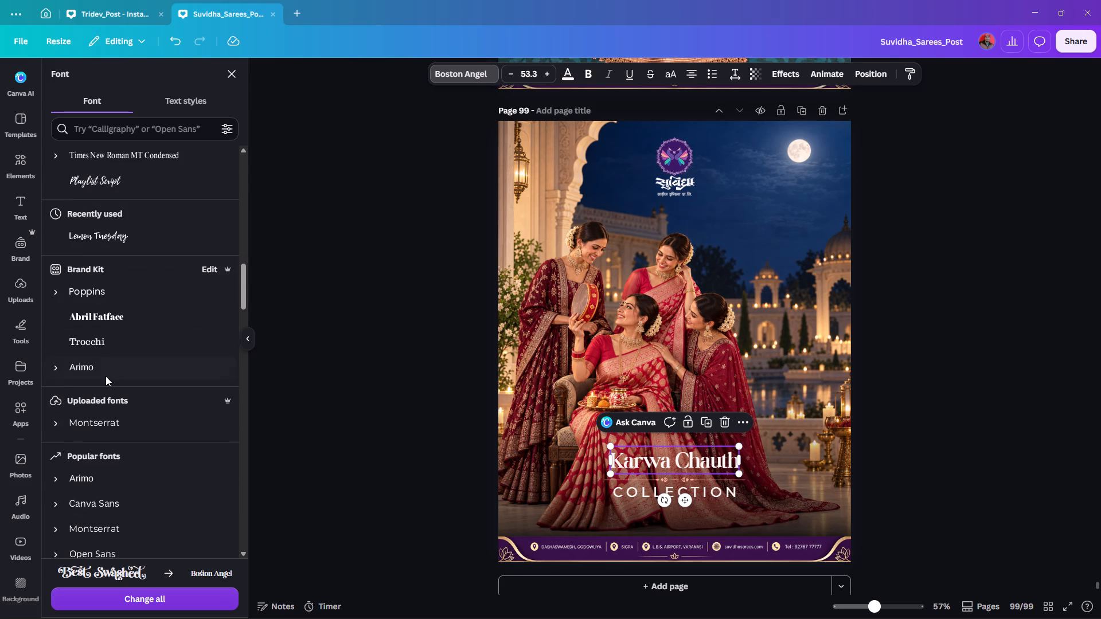
scroll(98, 346, "down", 5)
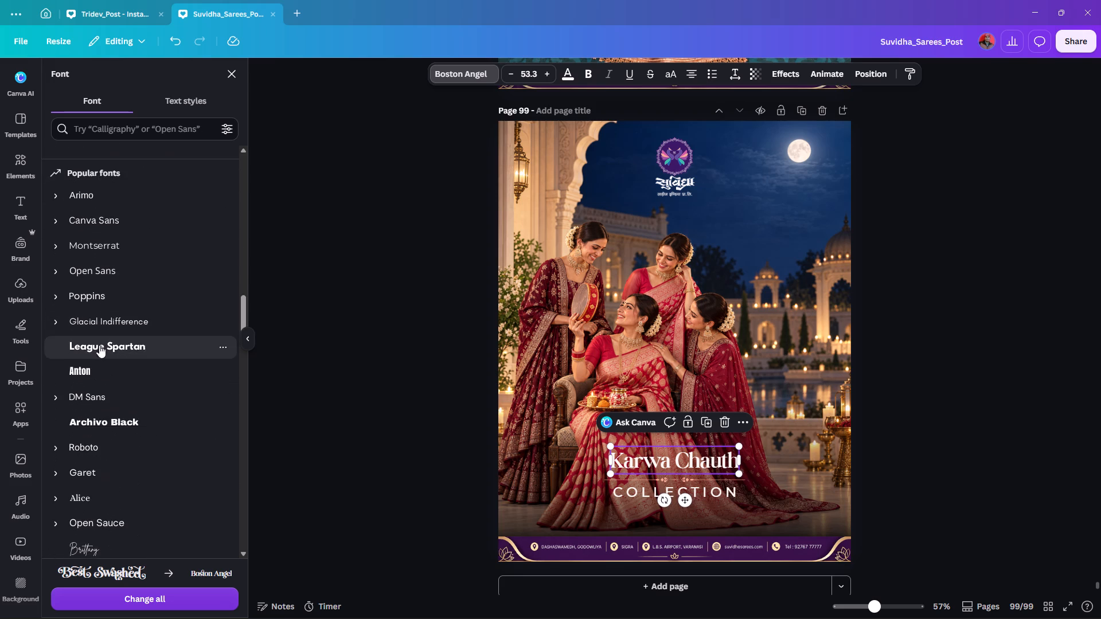
scroll(100, 343, "down", 6)
scroll(130, 350, "up", 12)
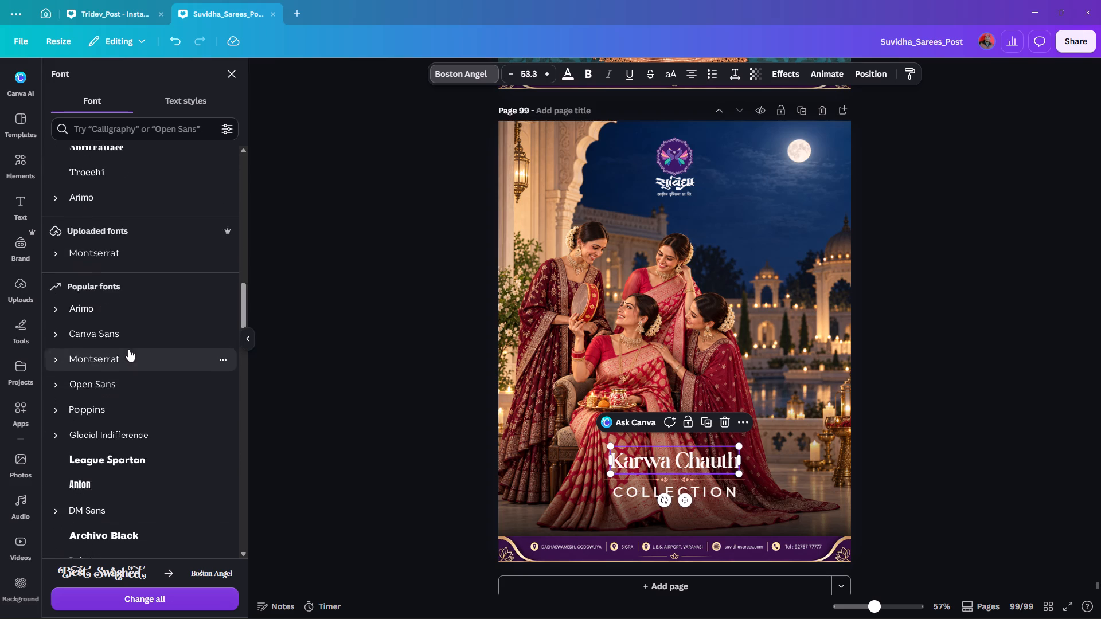
scroll(128, 349, "up", 14)
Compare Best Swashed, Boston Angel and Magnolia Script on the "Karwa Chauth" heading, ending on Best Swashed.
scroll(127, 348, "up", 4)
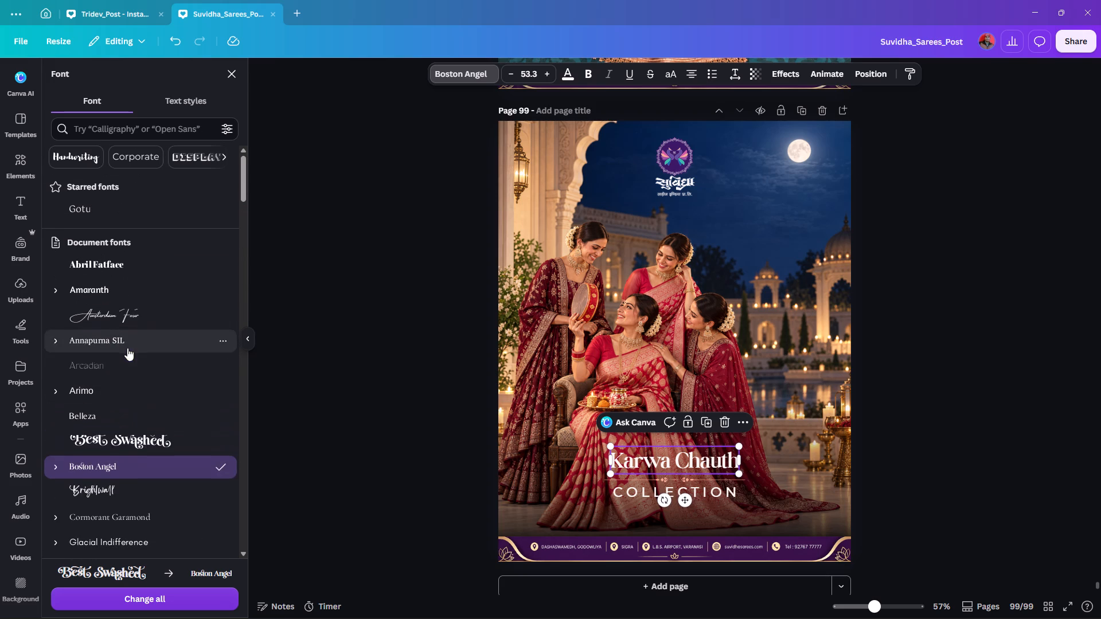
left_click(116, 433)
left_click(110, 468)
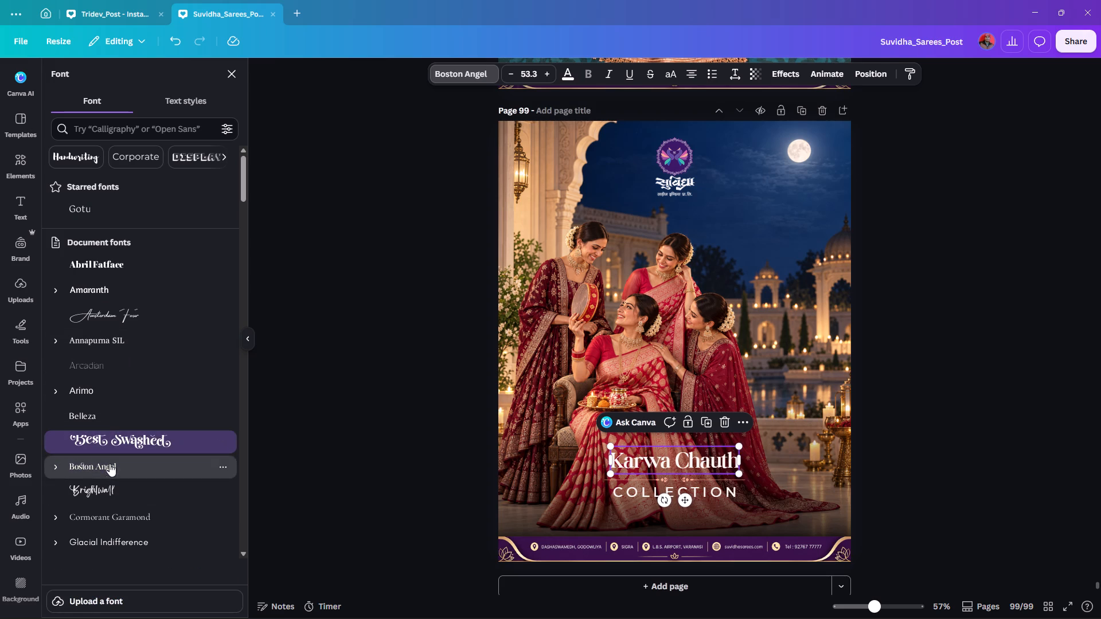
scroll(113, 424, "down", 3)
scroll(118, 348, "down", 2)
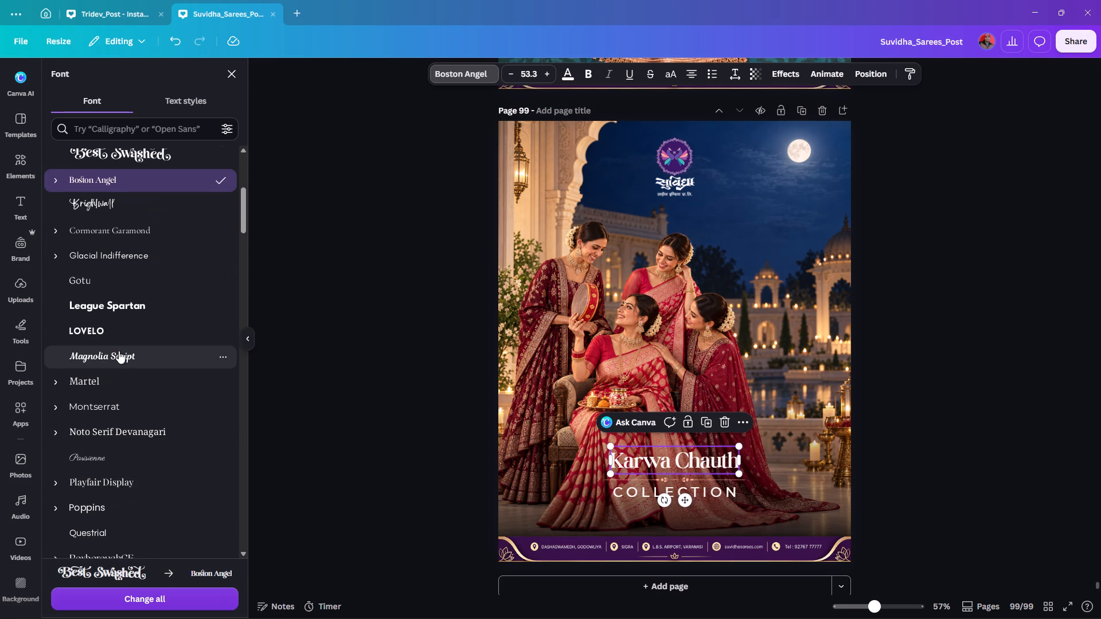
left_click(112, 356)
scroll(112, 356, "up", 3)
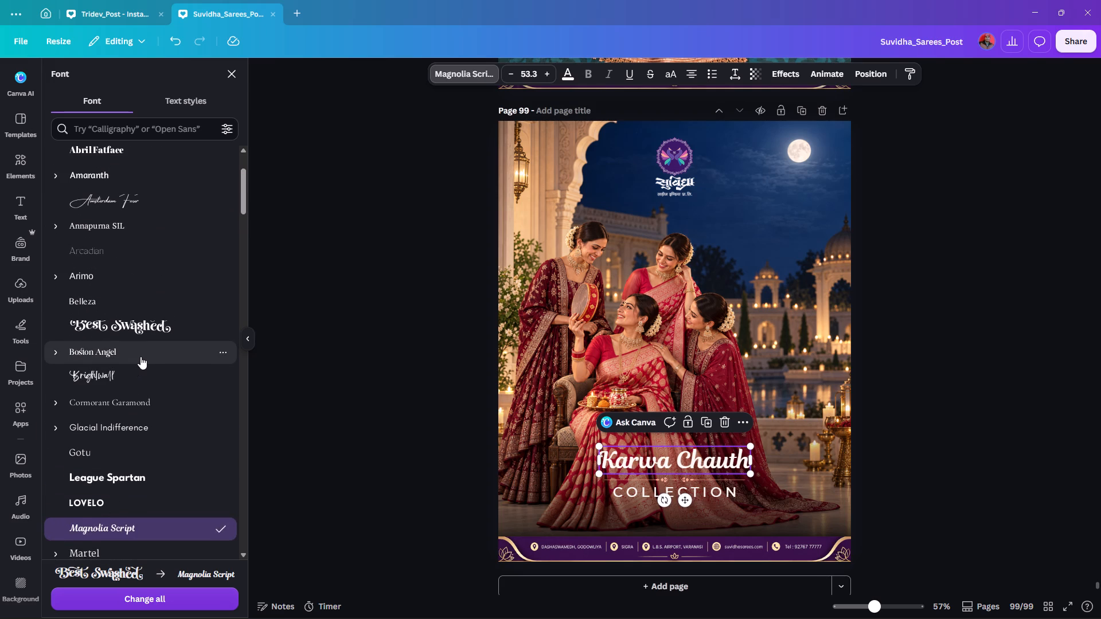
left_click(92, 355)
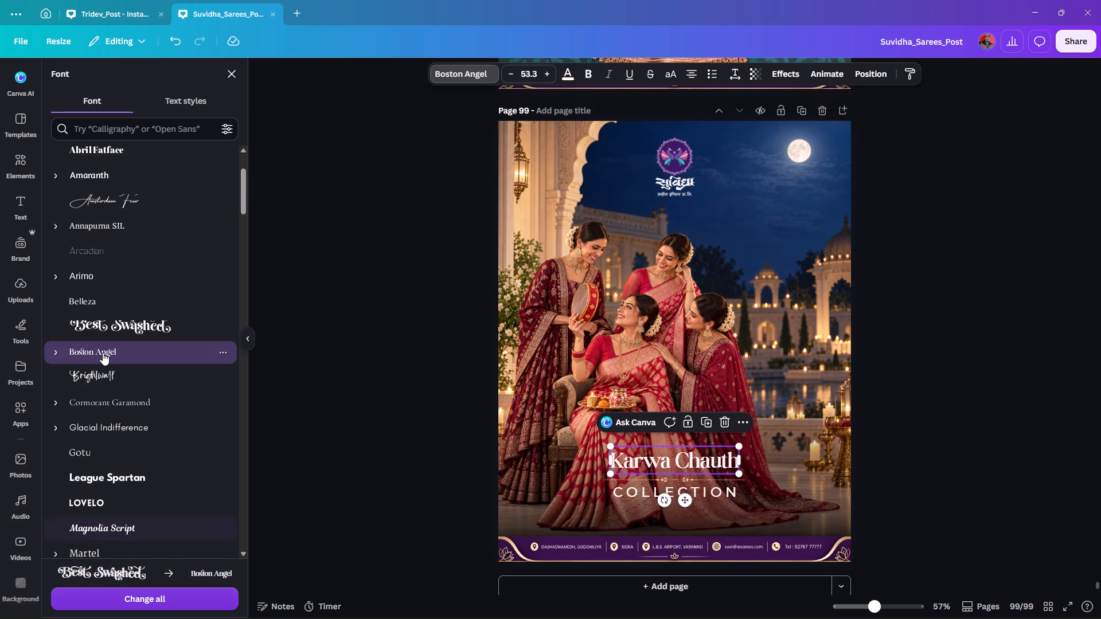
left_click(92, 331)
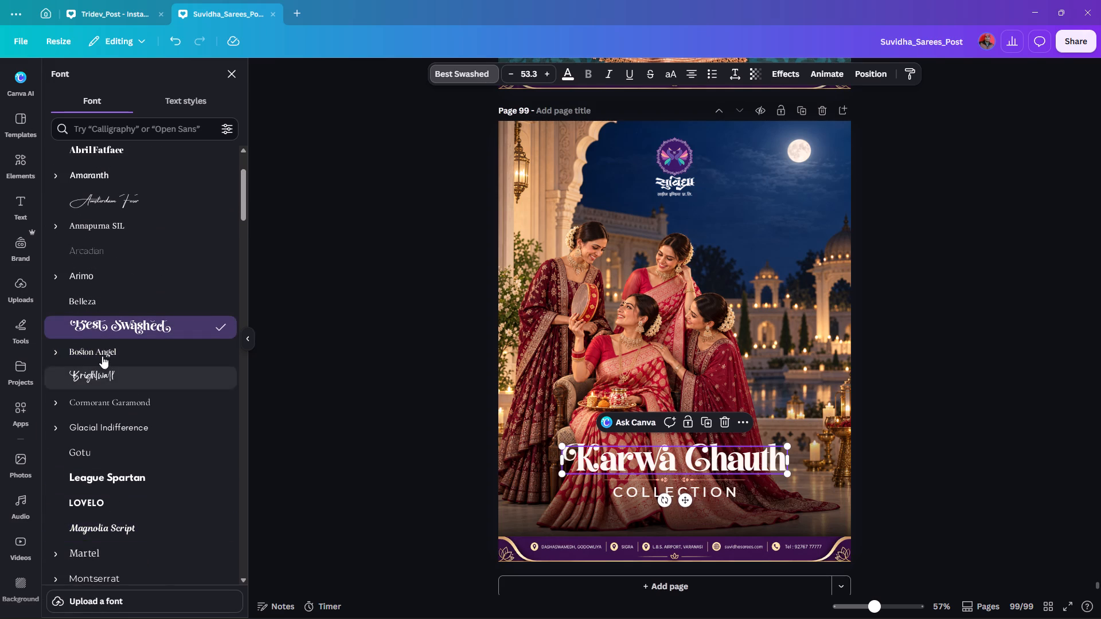
Try Parisienne on the "Karwa Chauth" heading, then set its font to Style Formal.
scroll(103, 356, "down", 5)
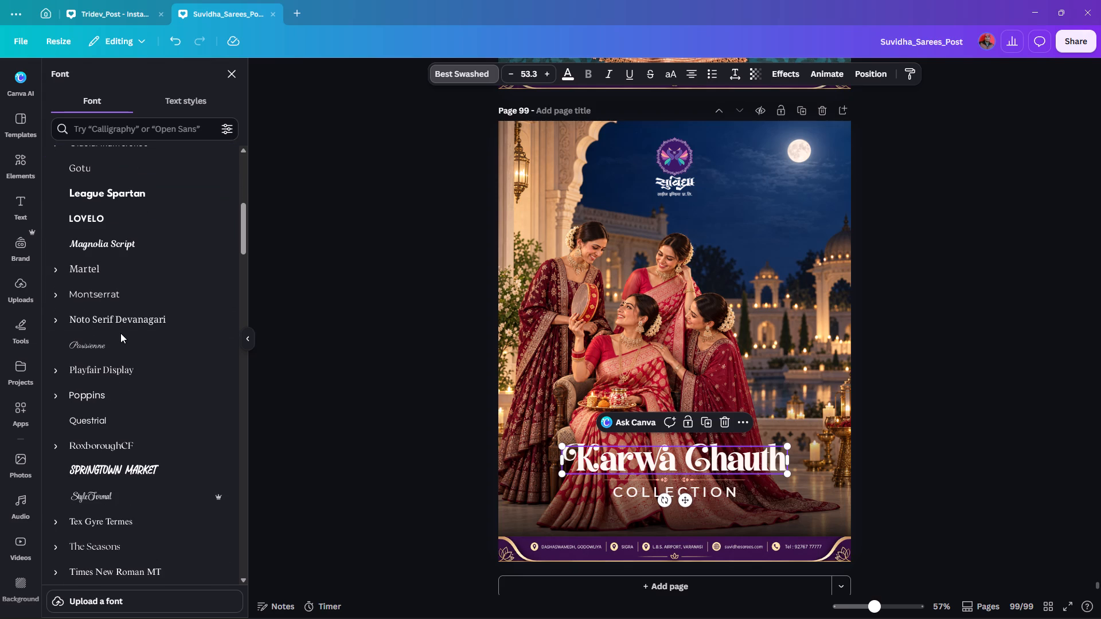
scroll(120, 334, "down", 1)
left_click(97, 291)
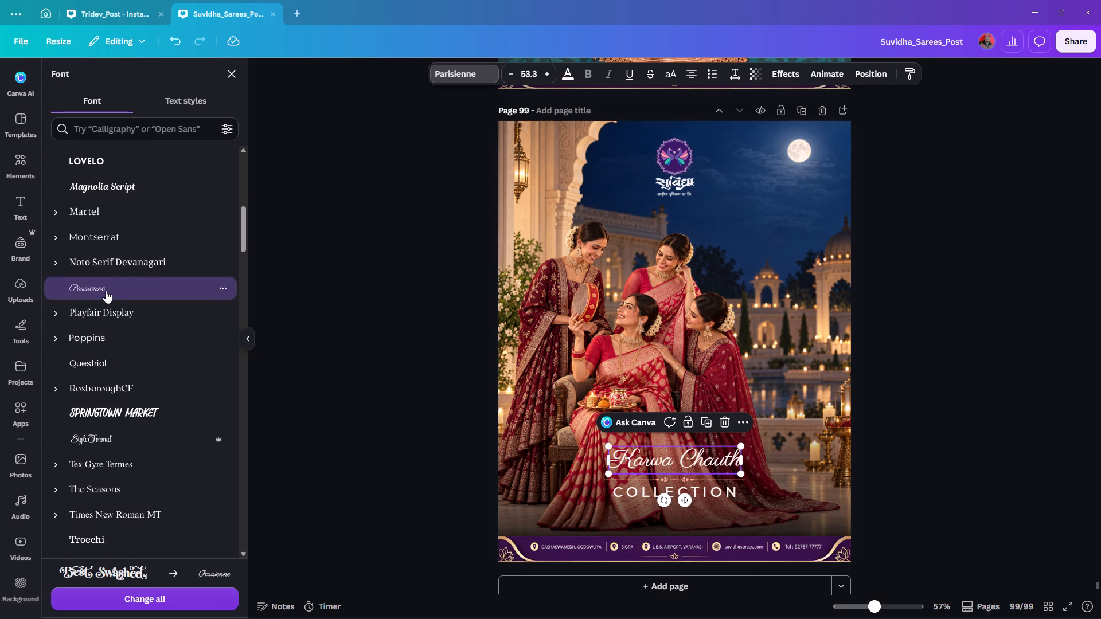
scroll(107, 289, "down", 2)
left_click(101, 324)
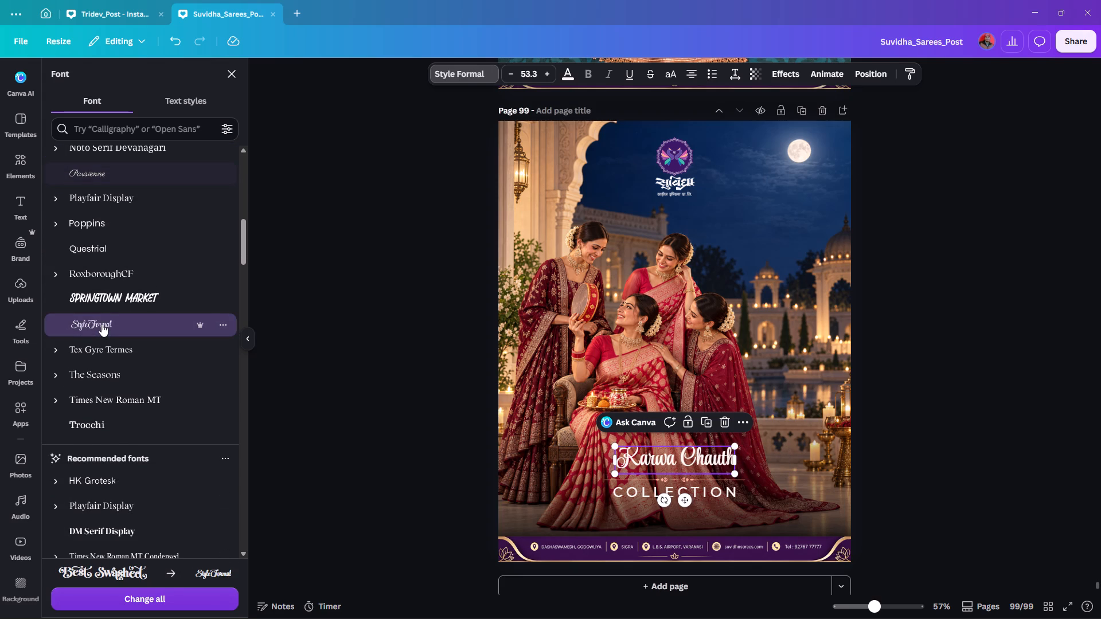
Enlarge the "Karwa Chauth" heading to about font size 66.7.
left_click_drag(736, 447, 751, 437, "alt")
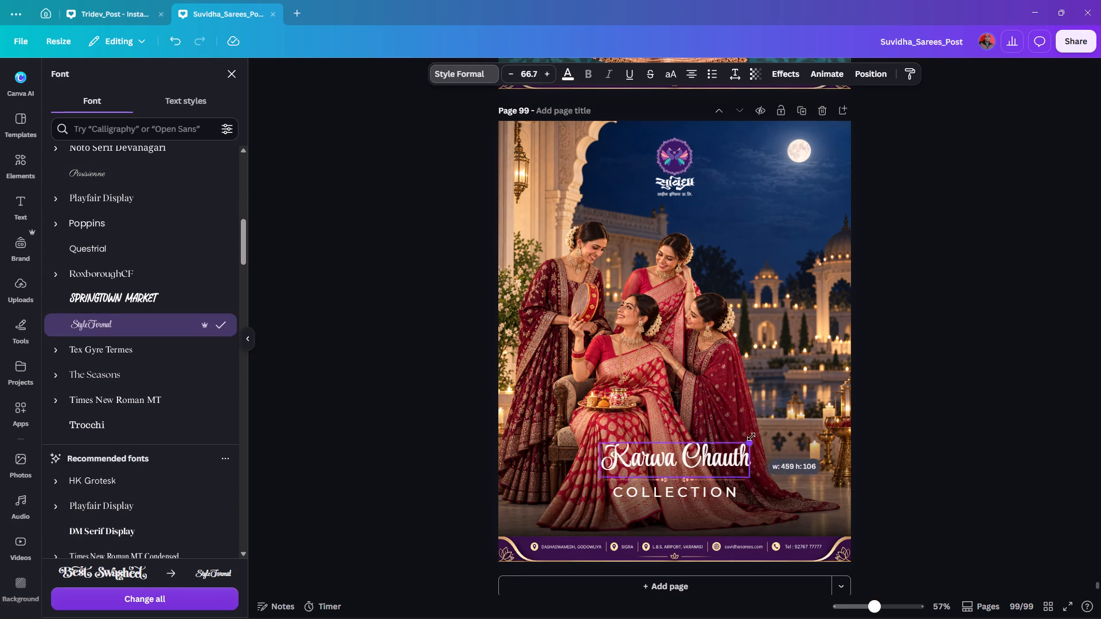
Enlarge the "Karwa Chauth" heading to about font size 95.8 and centre it just above the divider.
left_click_drag(751, 437, 779, 418, "alt")
left_click(947, 401)
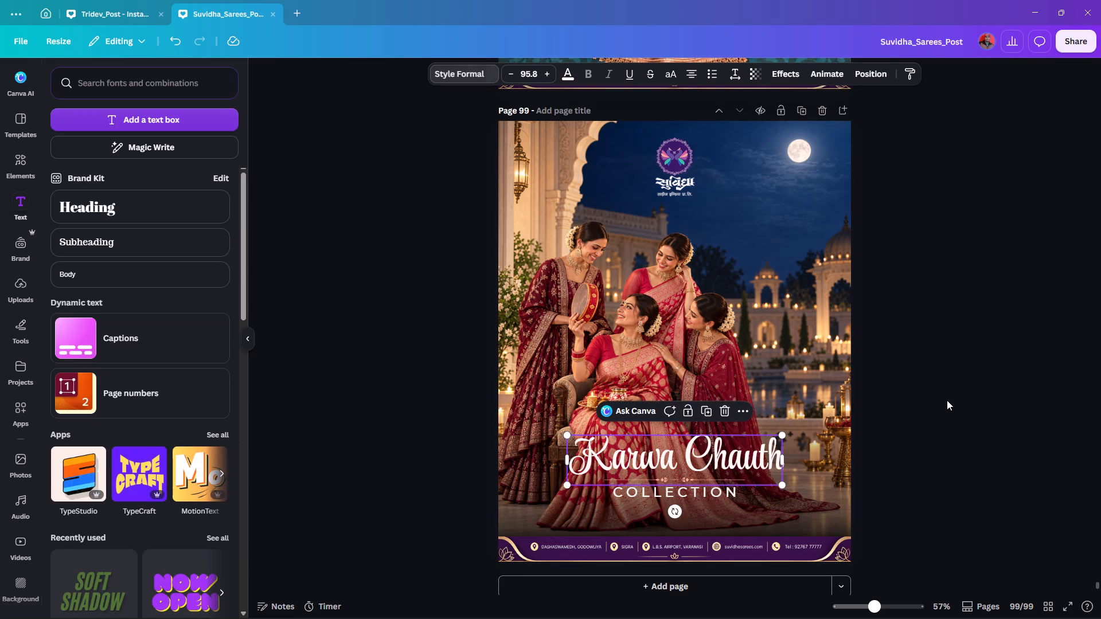
left_click(947, 400)
left_click(723, 460)
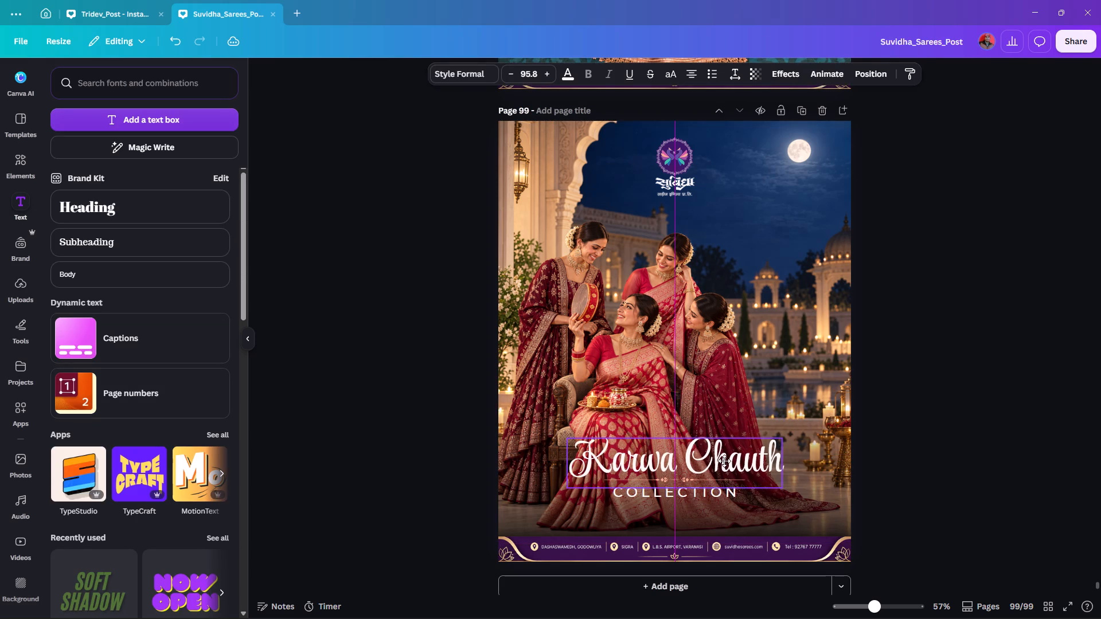
double_click(922, 426)
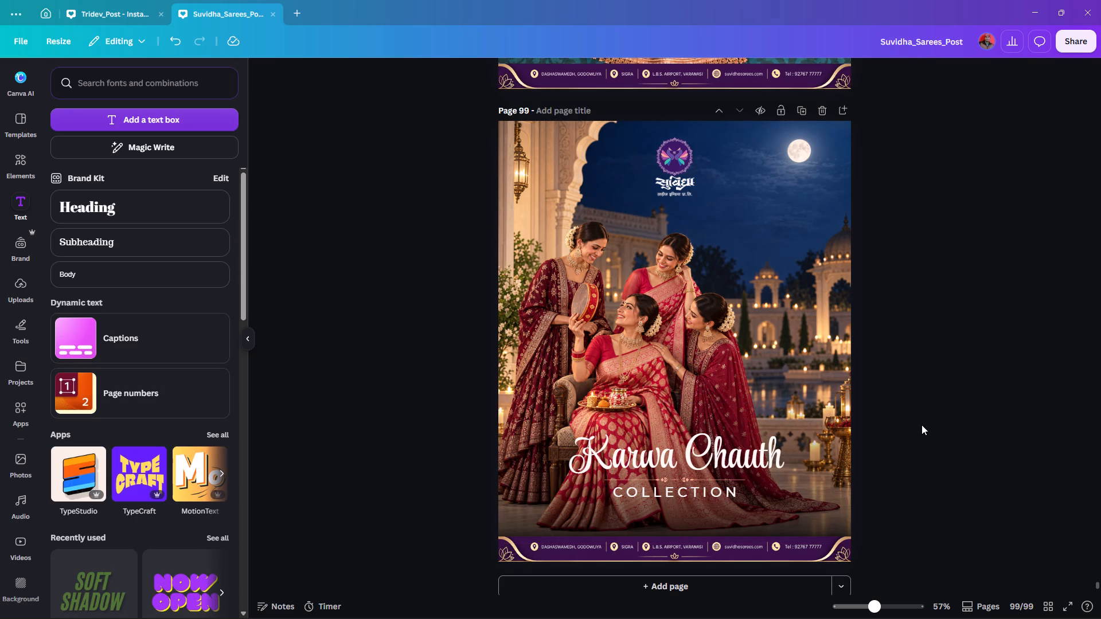
Nudge the dark gradient overlay behind the title text slightly upward.
left_click(811, 508)
left_click(795, 476)
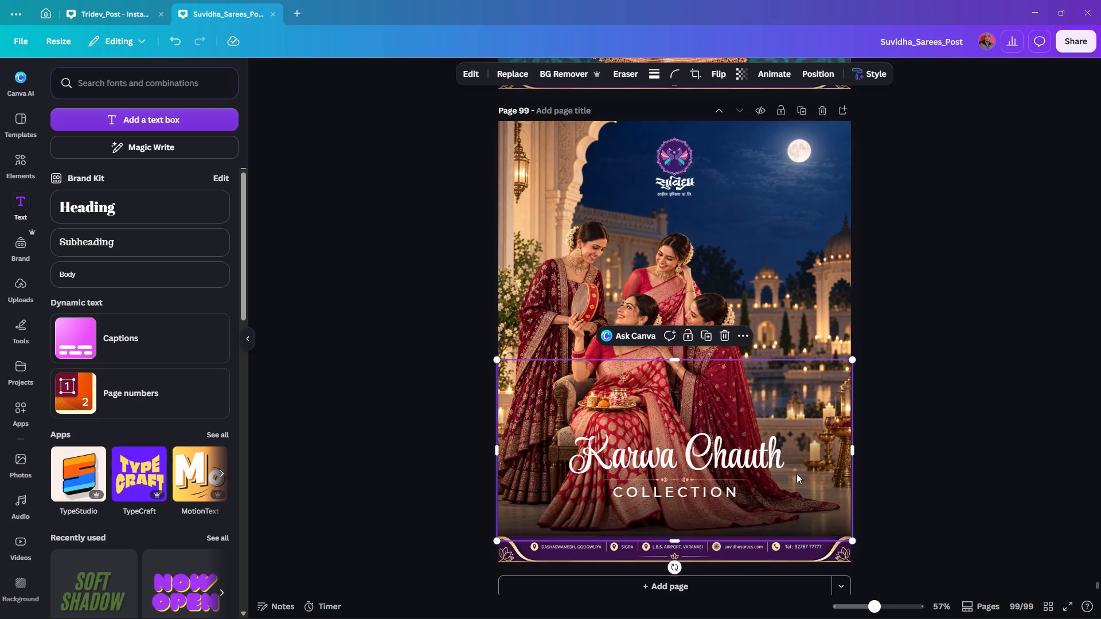
key("Up")
key("Up")
key("Up")
key("Up")
key("Down")
left_click(929, 437)
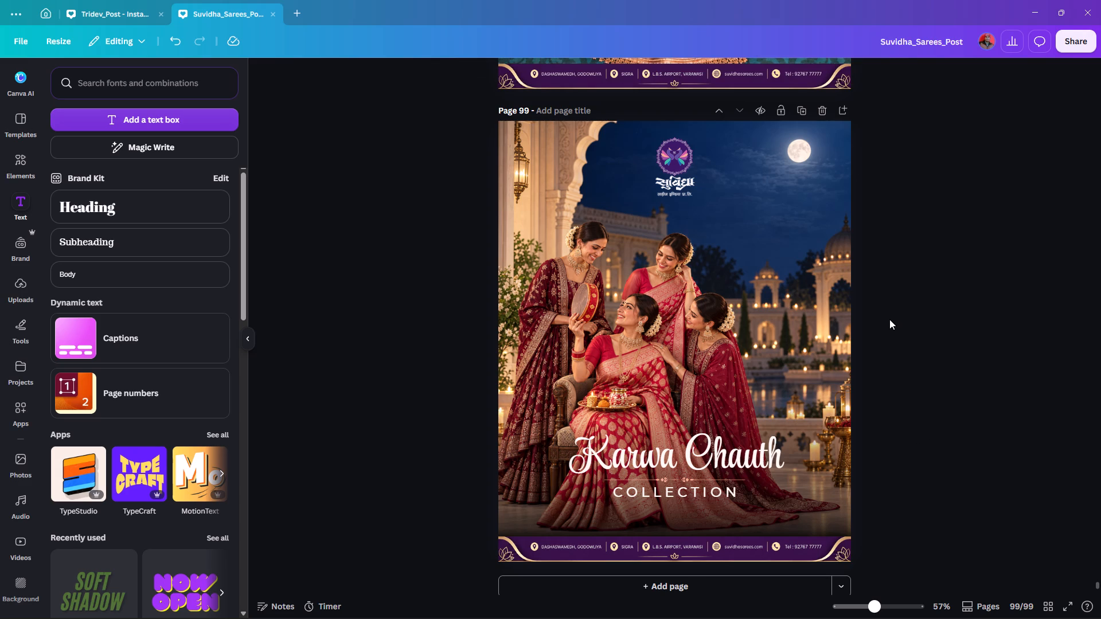
Nudge the Suvidha logo slightly closer to the top edge of the post.
left_click(682, 170)
key("Up")
key("Up")
key("Up")
key("Up")
key("Up")
key("Up")
key("Up")
key("Up")
key("Up")
key("Up")
key("Up")
key("Up")
key("Up")
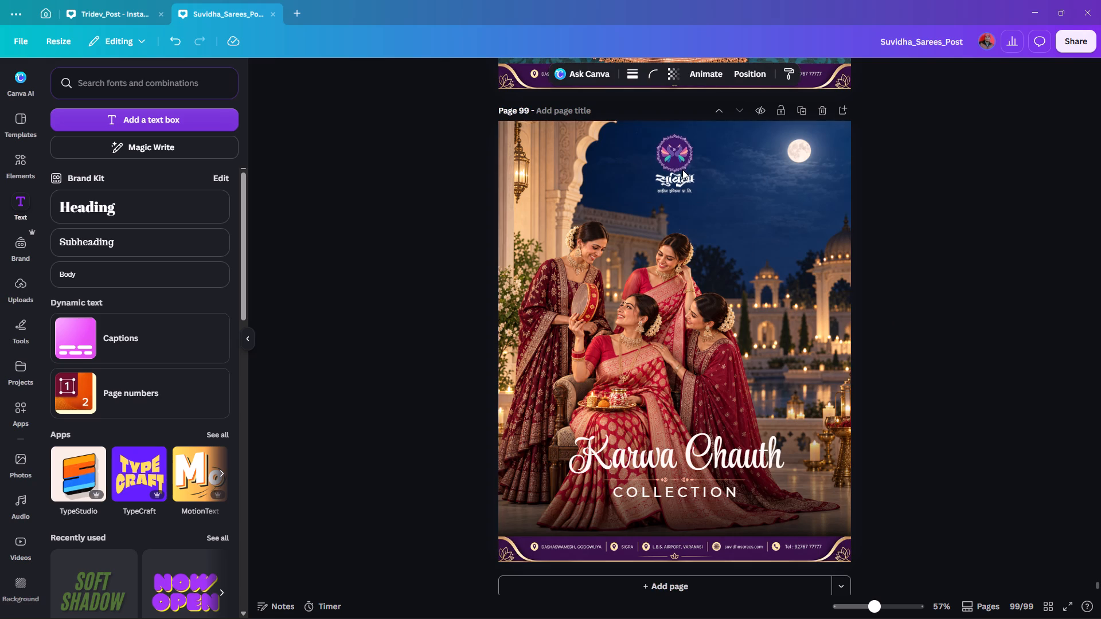
key("Down")
key("Down")
key("Up")
key("Up")
key("Up")
key("Up")
key("Up")
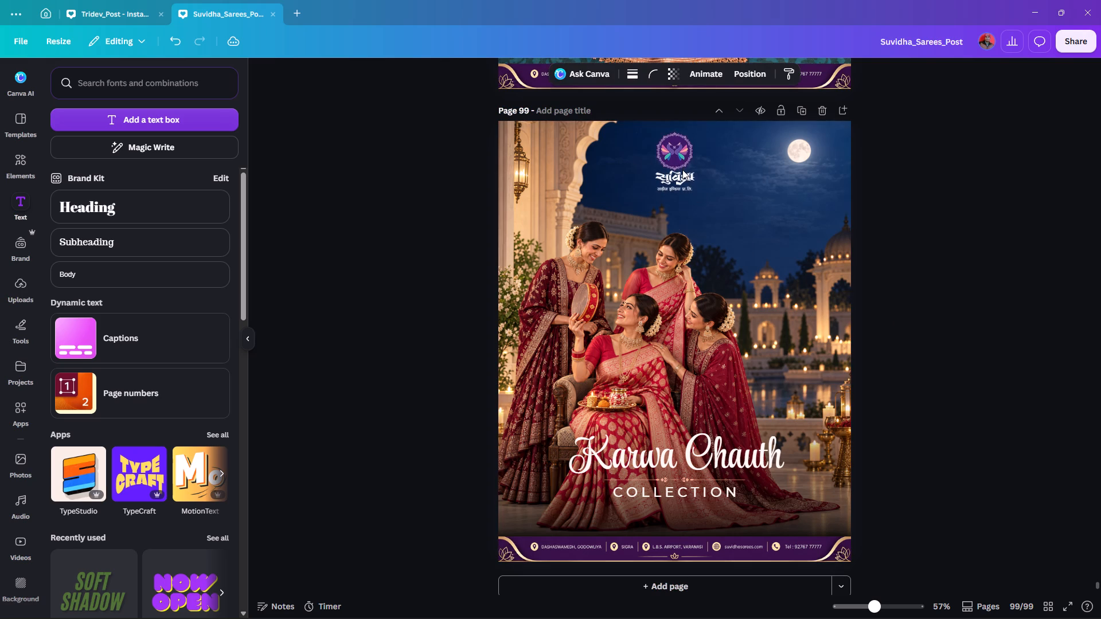
left_click(883, 190)
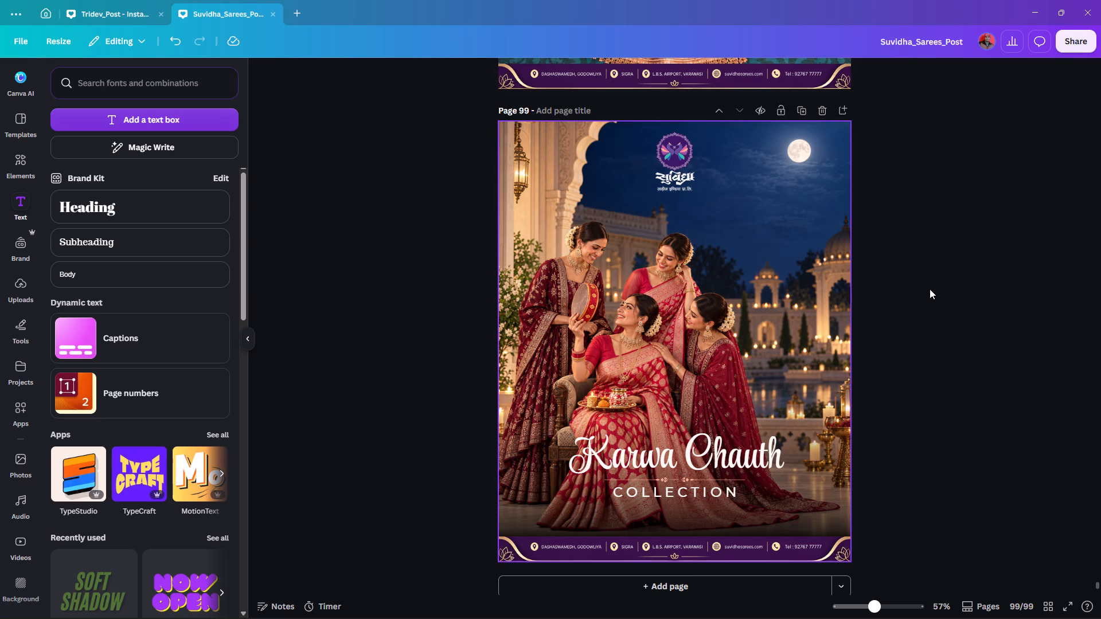
Enlarge the background photo beyond the page edges and reposition it so the four women fill the space between the logo and footer.
left_click(698, 291)
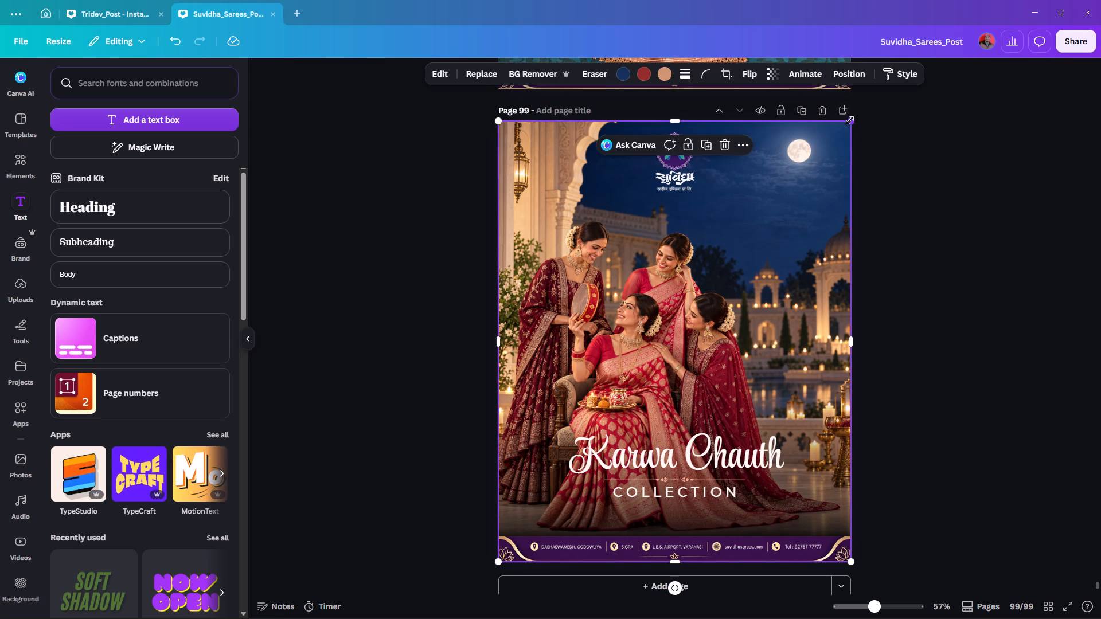
left_click_drag(851, 120, 878, 96, "alt")
left_click_drag(711, 269, 731, 265)
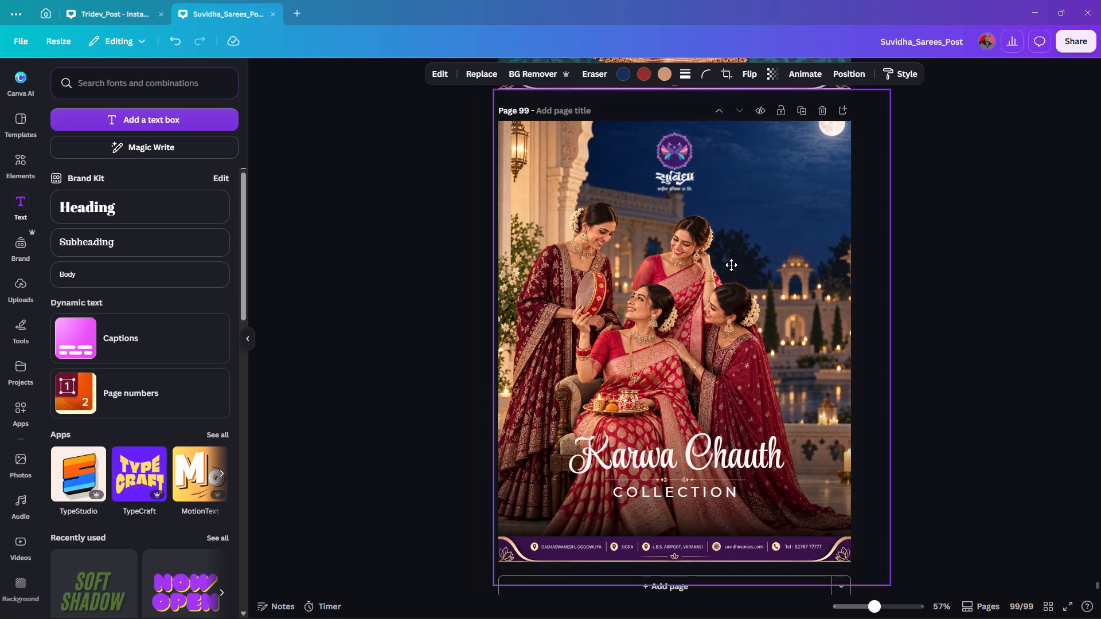
left_click_drag(731, 265, 735, 271)
left_click_drag(719, 295, 715, 267)
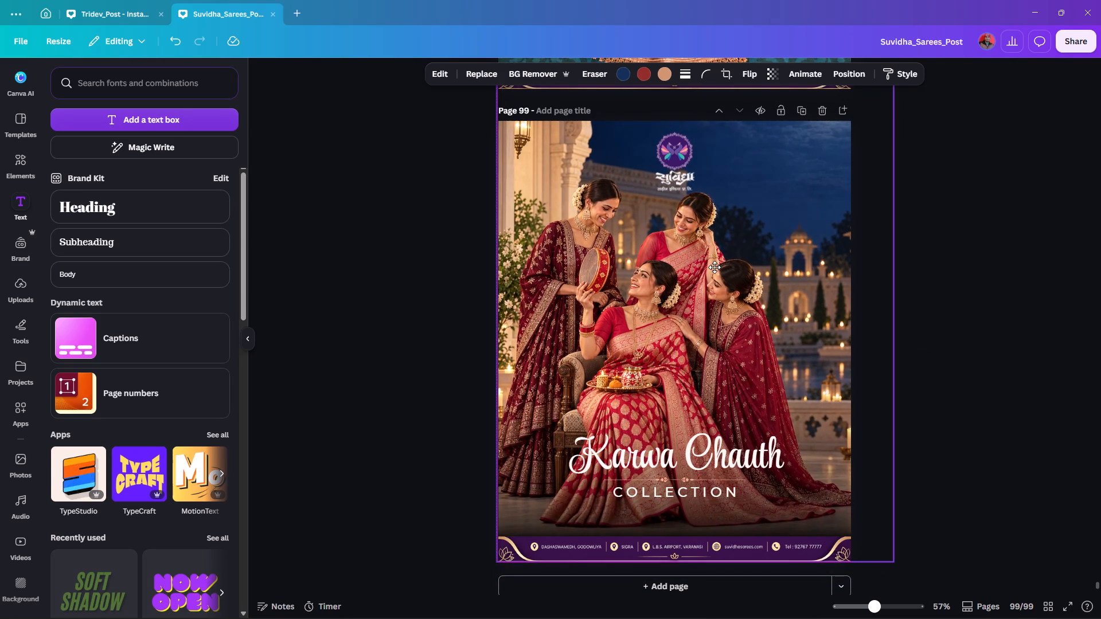
left_click_drag(715, 267, 716, 281)
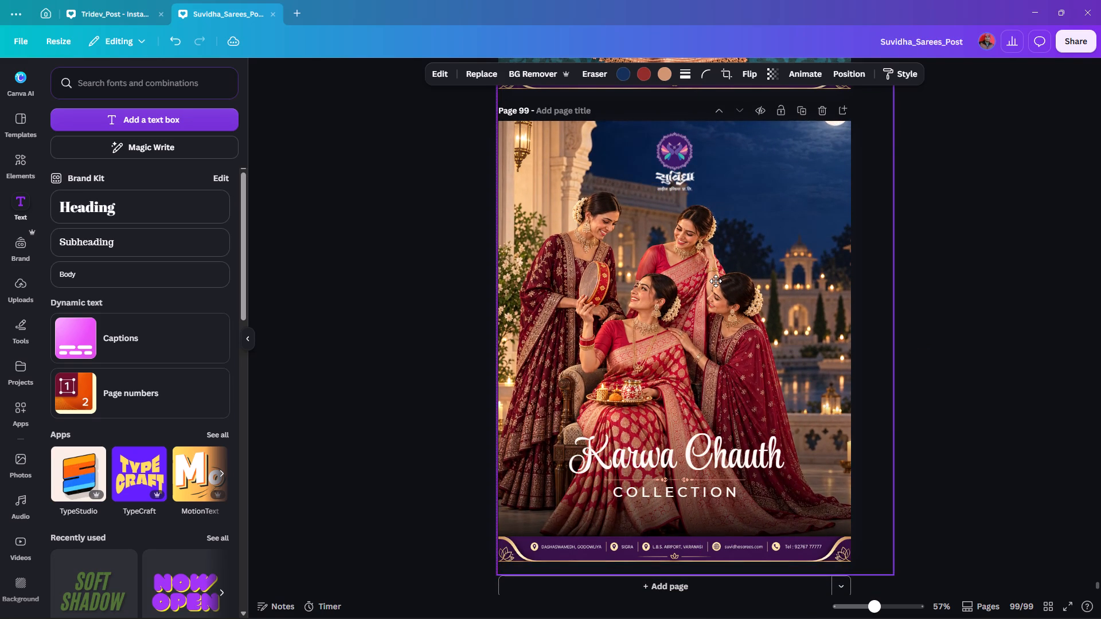
left_click_drag(716, 281, 716, 277)
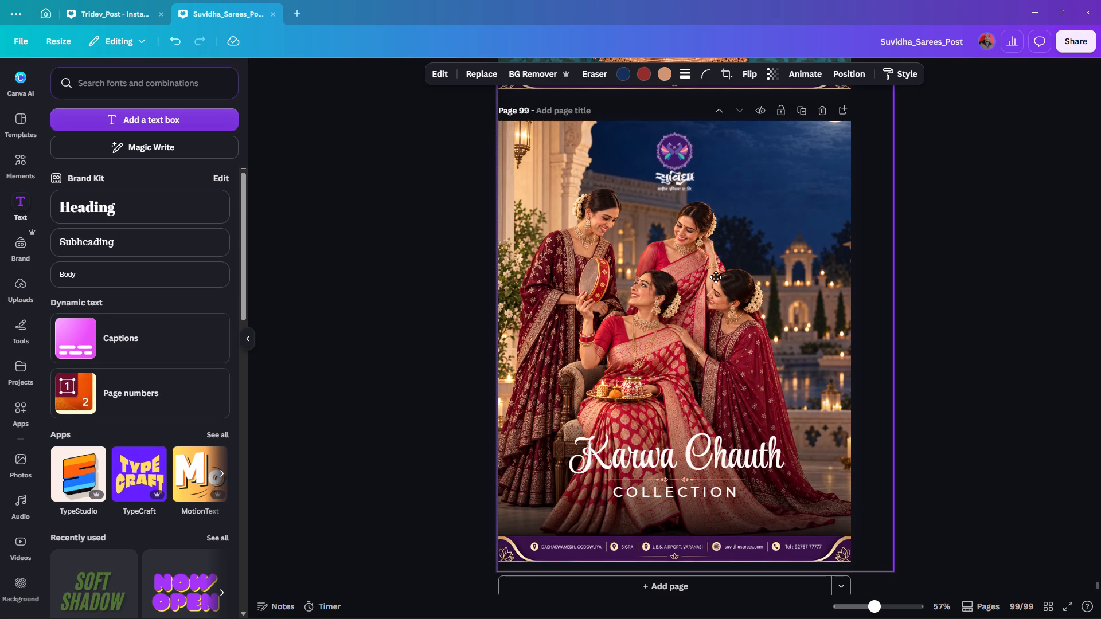
left_click_drag(716, 277, 716, 281)
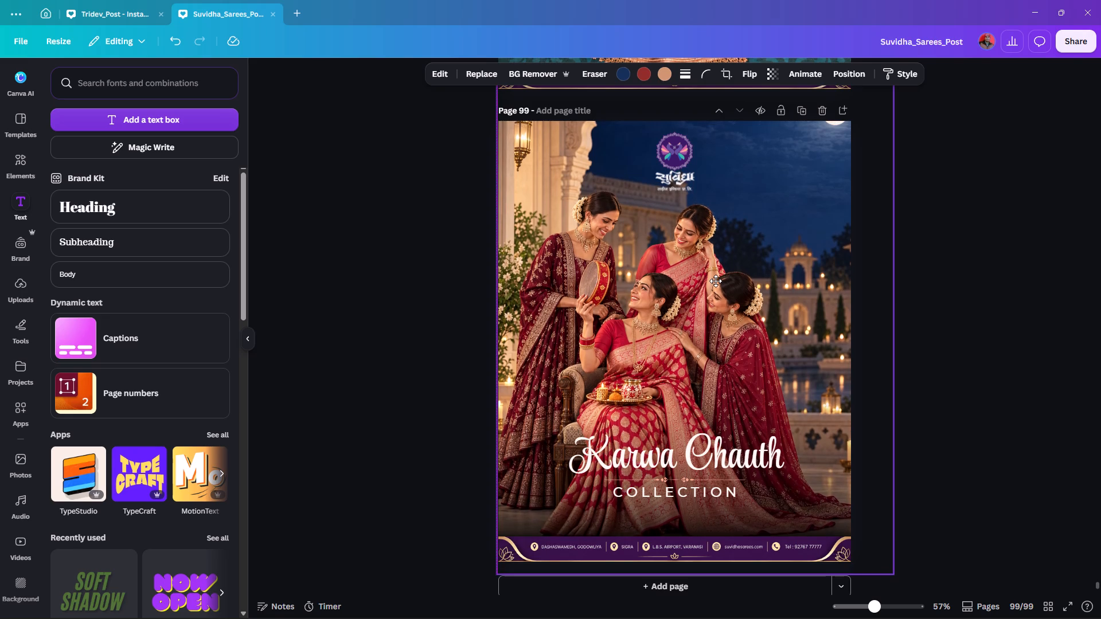
left_click_drag(716, 281, 716, 270)
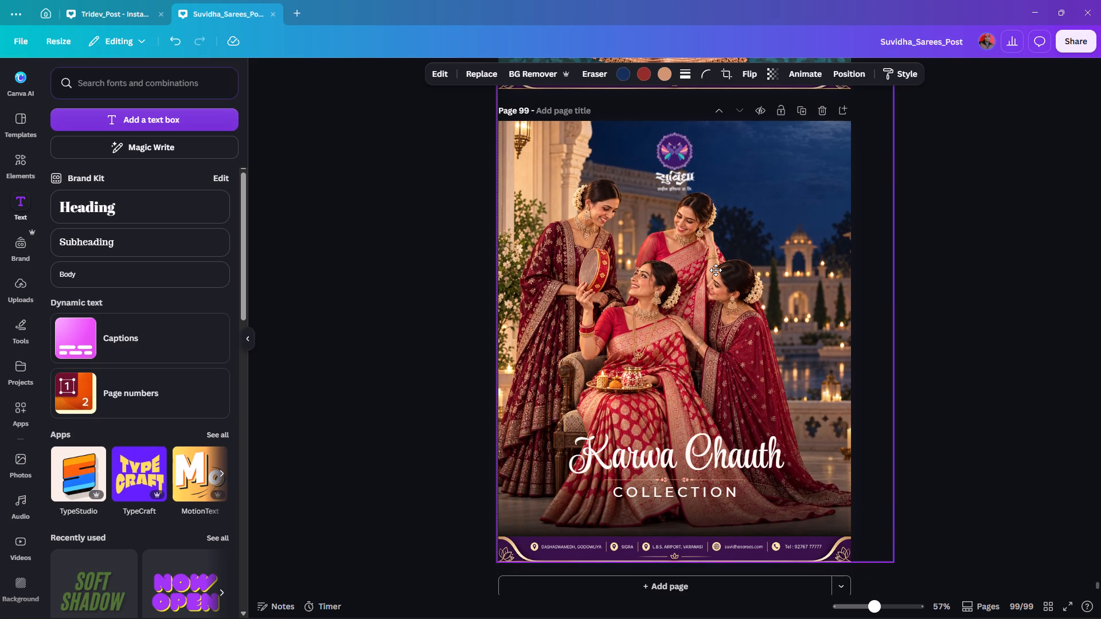
left_click_drag(716, 270, 715, 272)
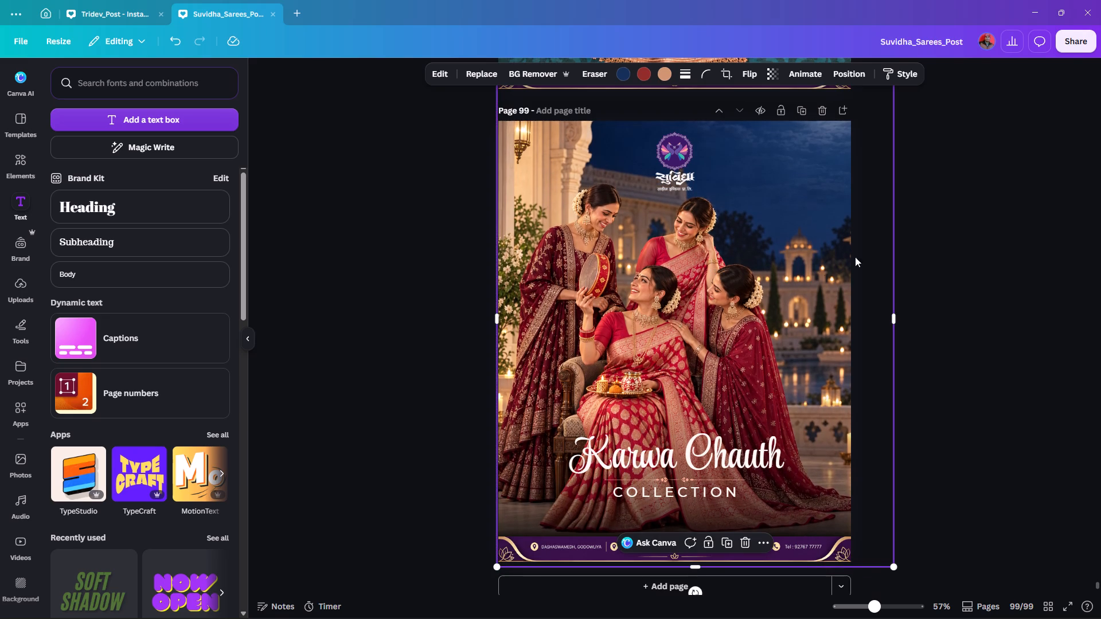
double_click(950, 241)
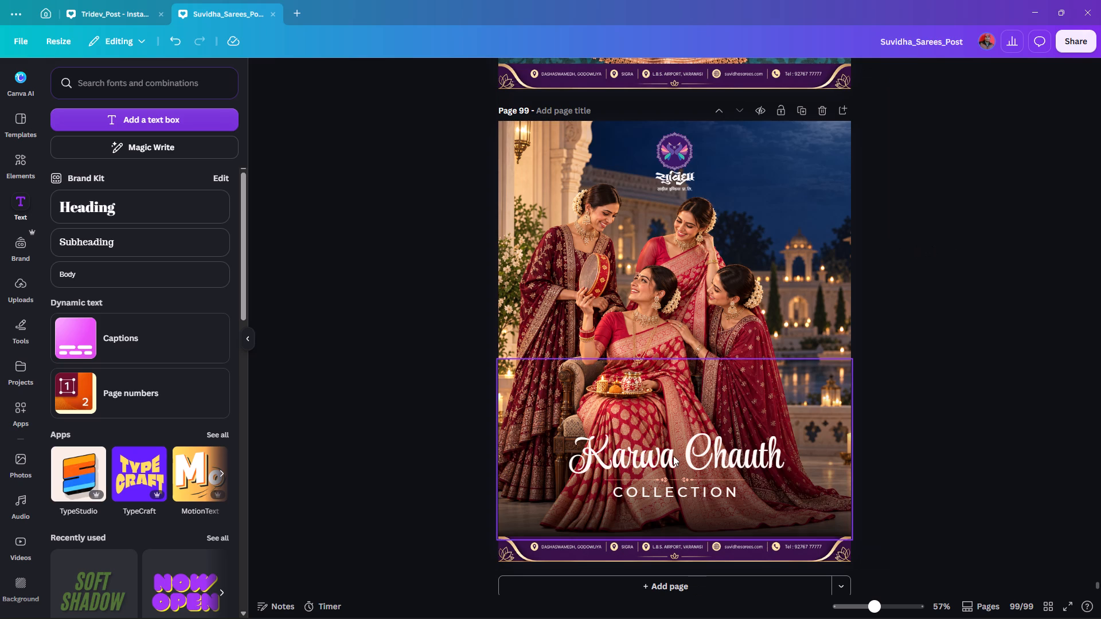
Apply the Glow effect to the "Karwa Chauth" heading with its intensity at around mid-range.
left_click(692, 463)
left_click(774, 67)
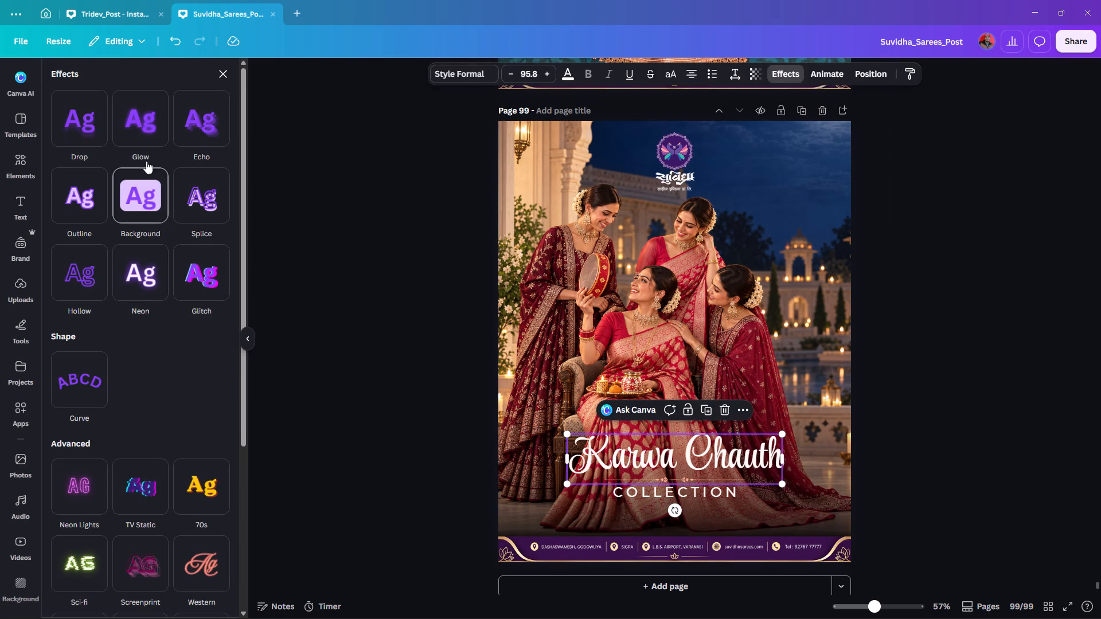
left_click(145, 139)
left_click_drag(96, 195, 197, 209)
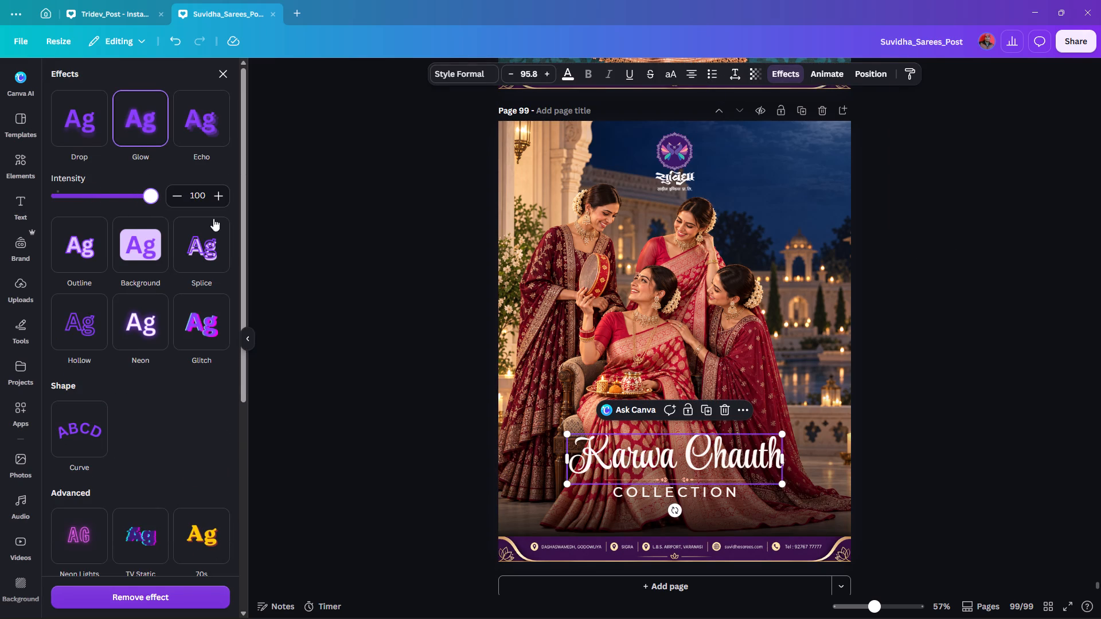
left_click_drag(149, 194, 130, 198)
left_click_drag(130, 198, 100, 199)
double_click(378, 257)
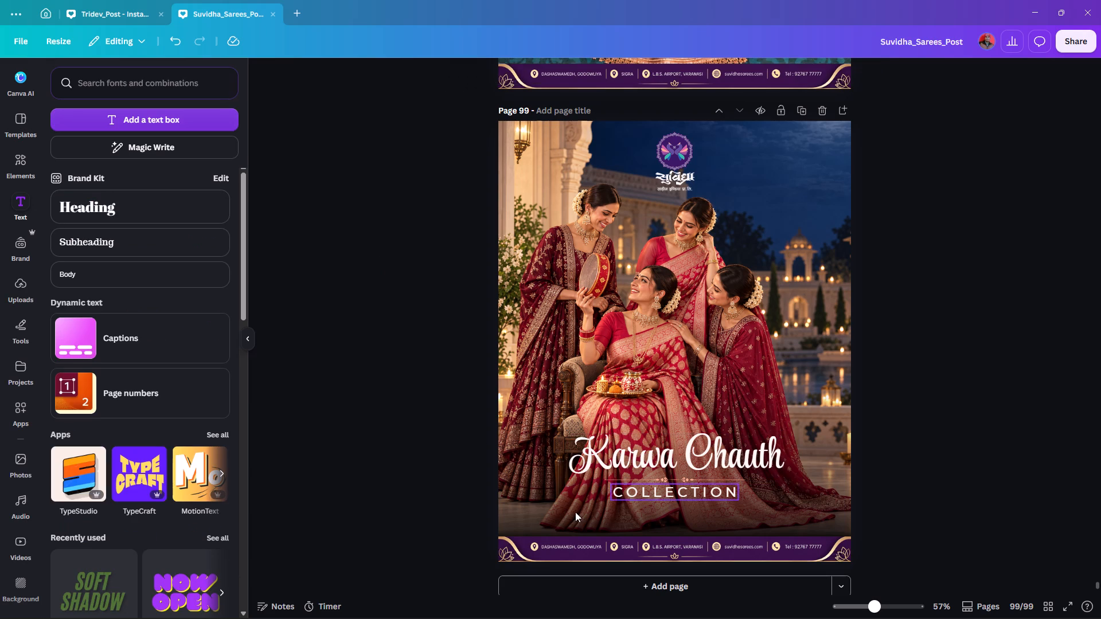
Fine-tune the vertical position of the dark gradient overlay so it sits slightly lower against the purple footer.
left_click(568, 499)
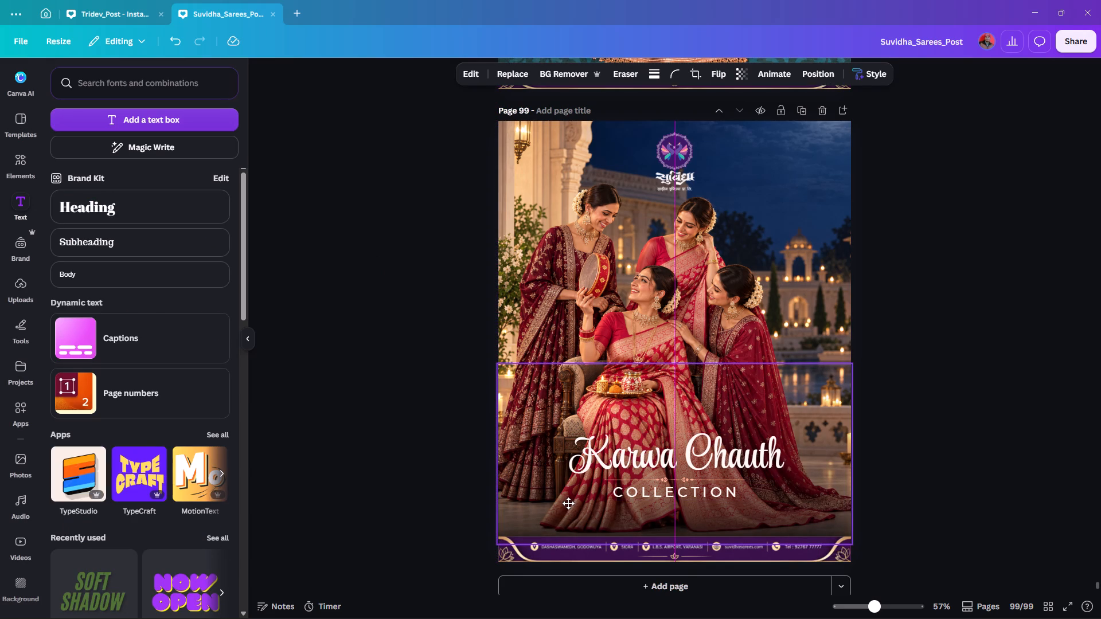
double_click(983, 390)
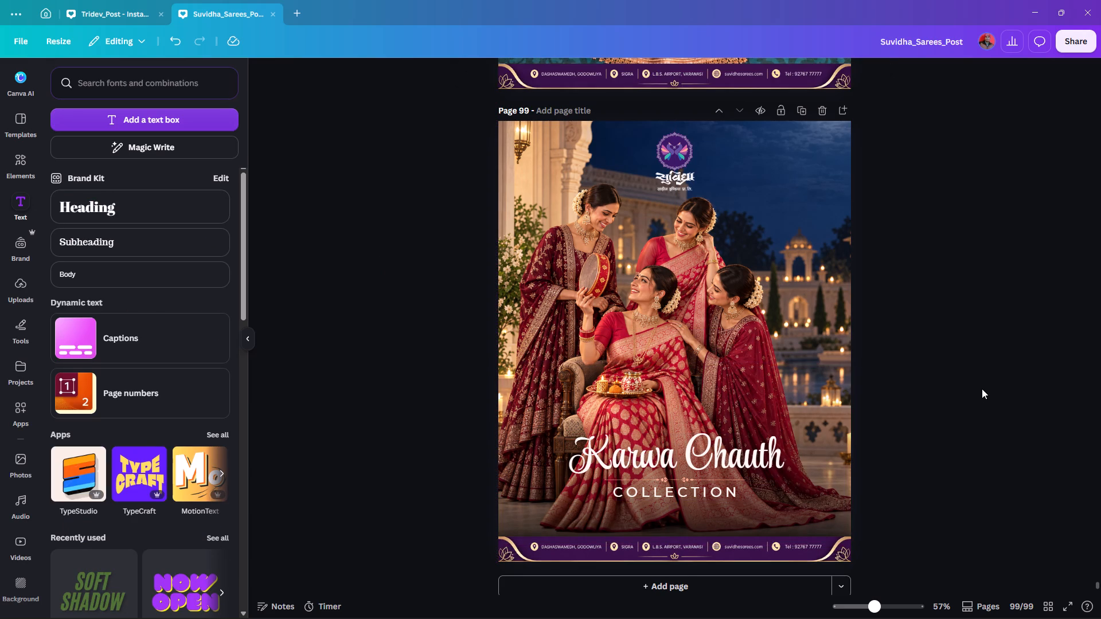
left_click(815, 491)
key("Up")
key("Up")
key("Up")
key("Up")
key("Up")
key("Up")
key("Up")
key("Up")
key("Up")
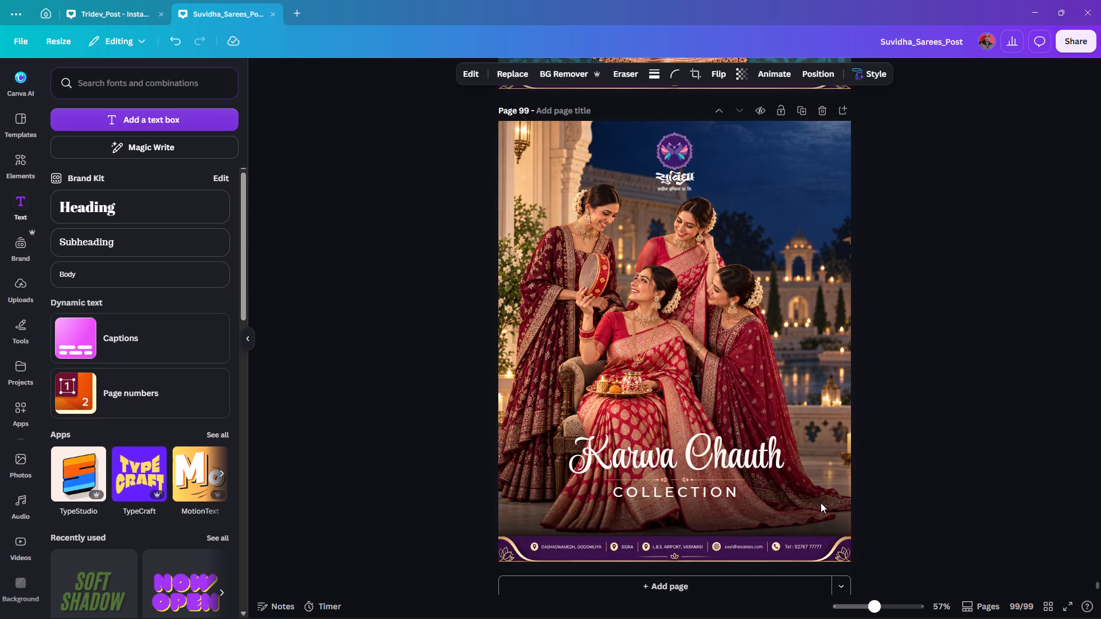
key("Down")
key("Down")
key("Down")
key("Down")
key("Down")
key("Down")
key("Down")
key("Down")
key("Down")
key("Down")
key("Down")
key("Down")
left_click(840, 459)
left_click(921, 444)
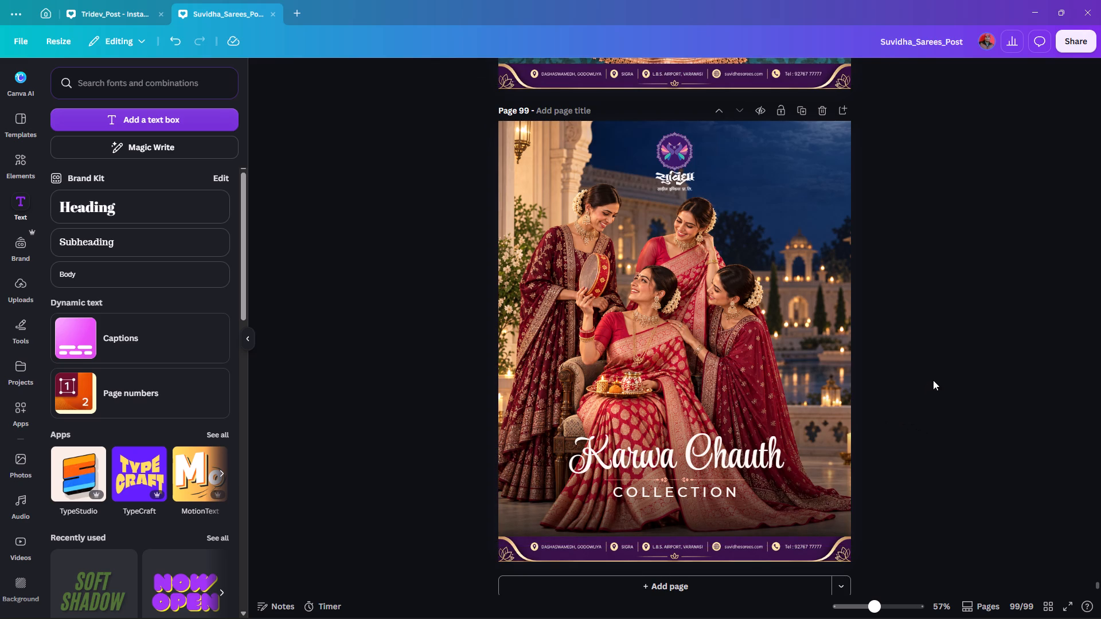
Check the whole post and compare it with the Janasya "Karwa Chauth Collection" reference on Pinterest in Chrome.
scroll(931, 373, "down", 1, "ctrl")
scroll(932, 373, "down", 1)
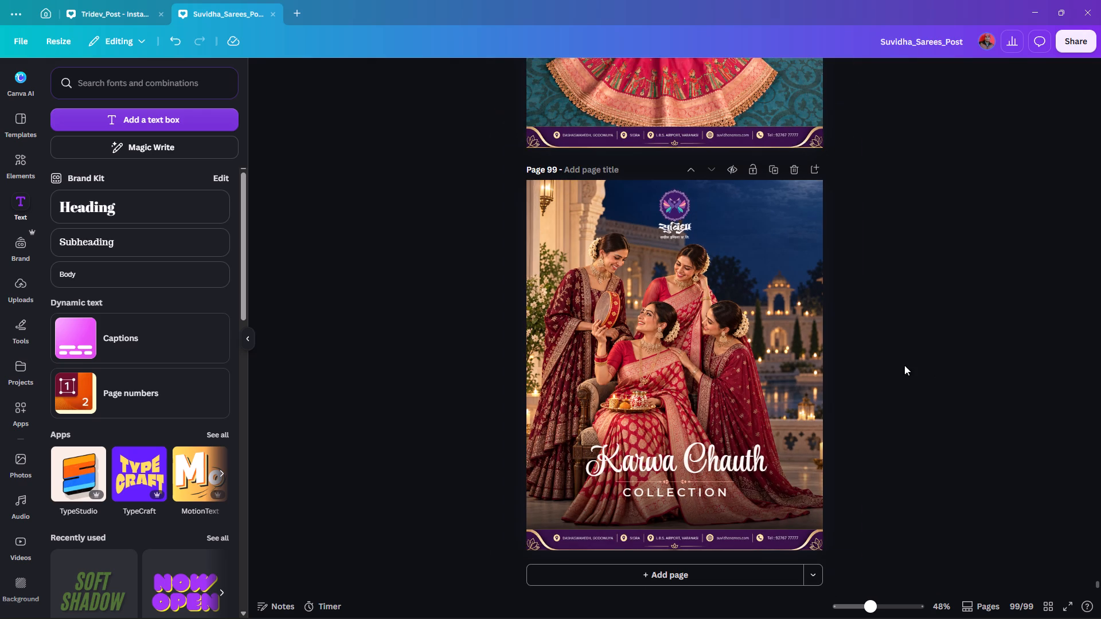
scroll(482, 284, "up", 1, "ctrl")
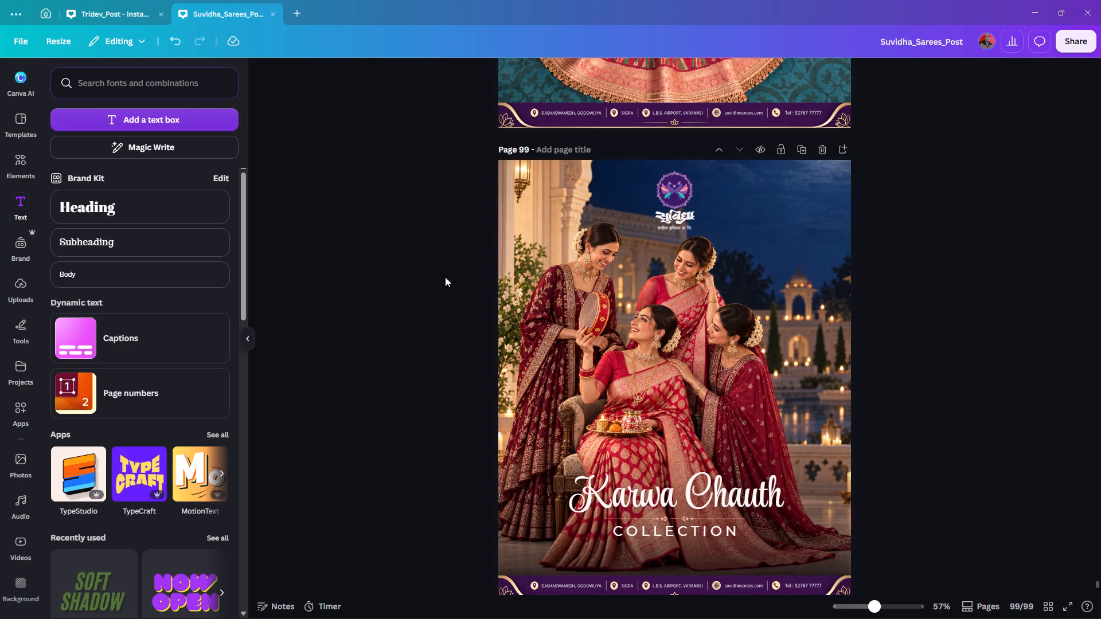
scroll(436, 278, "down", 2)
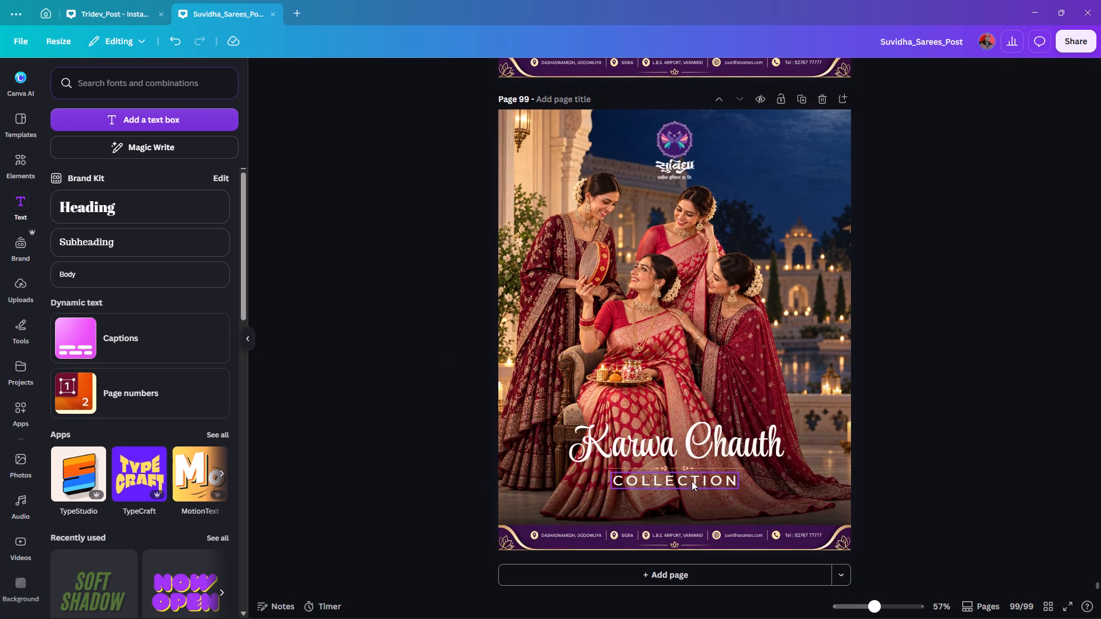
left_click(587, 612)
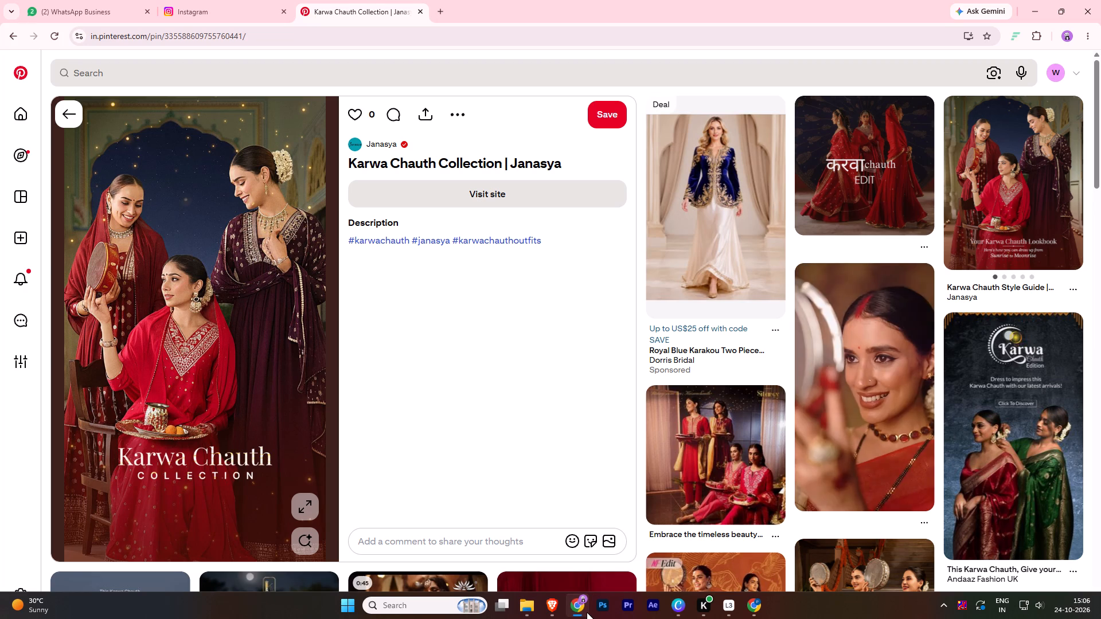
left_click(674, 613)
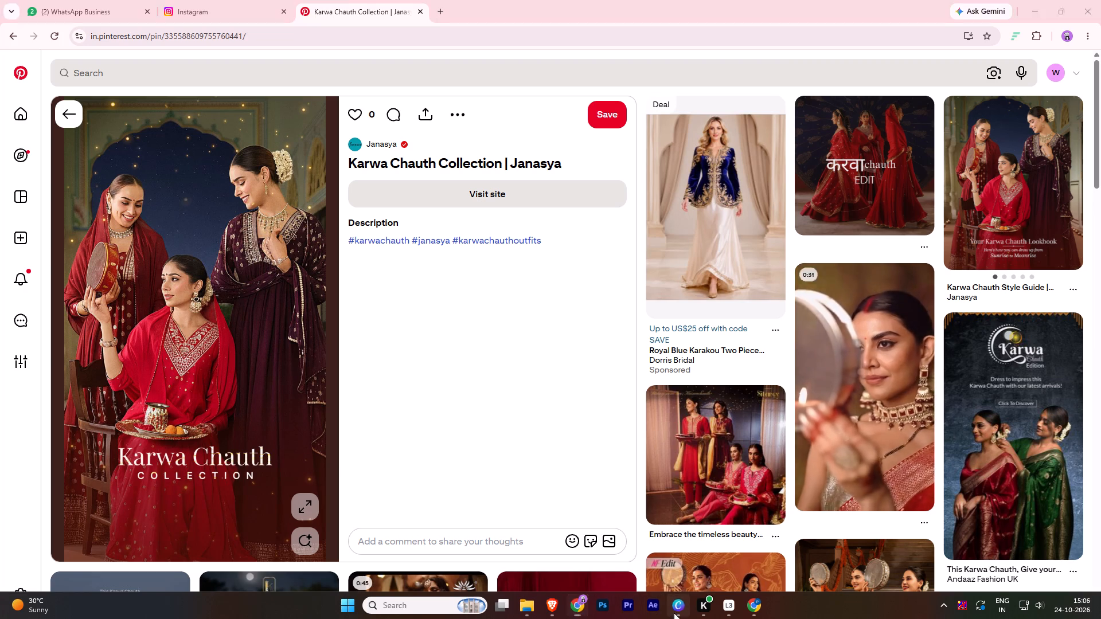
Back in Canva, set the "COLLECTION" text to font size 30 and its letter spacing to about 372.
left_click(659, 484)
left_click(533, 72)
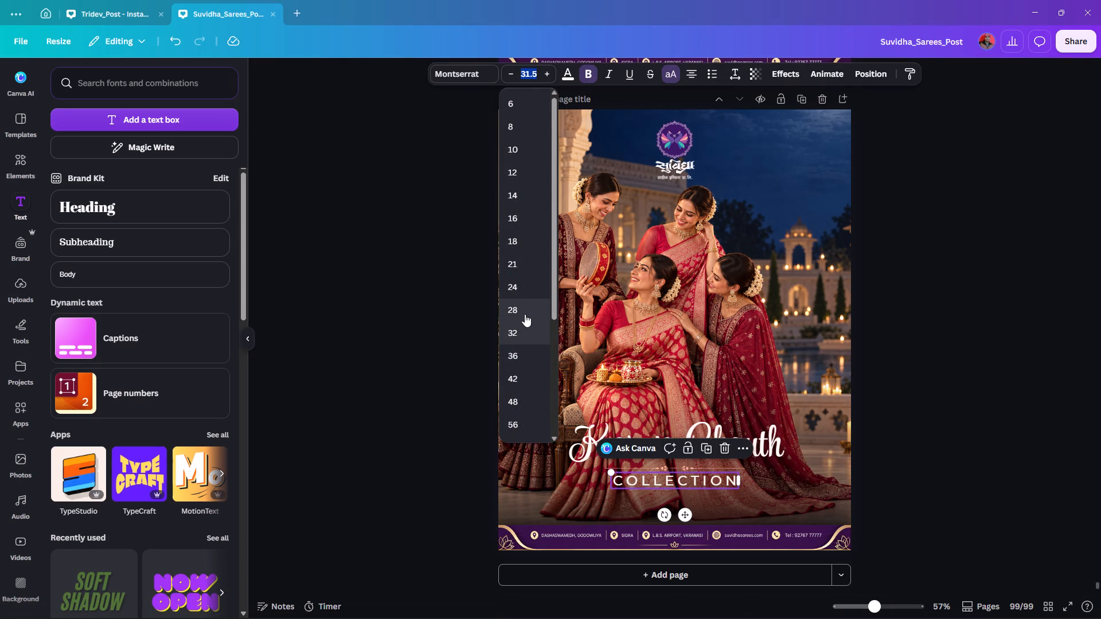
left_click(525, 314)
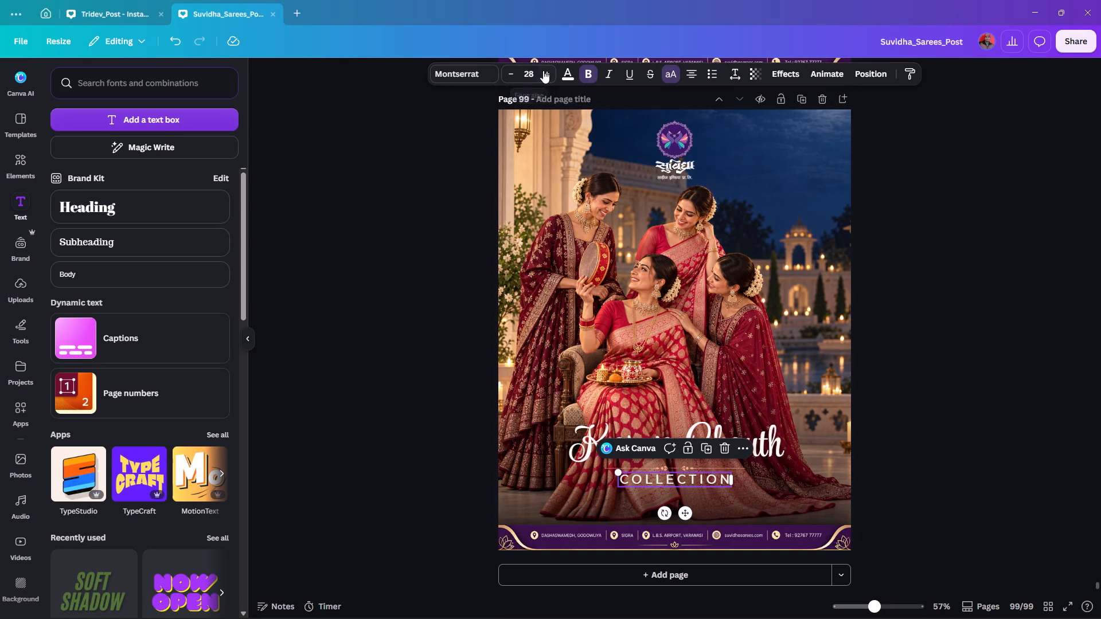
left_click(544, 70)
left_click(544, 70)
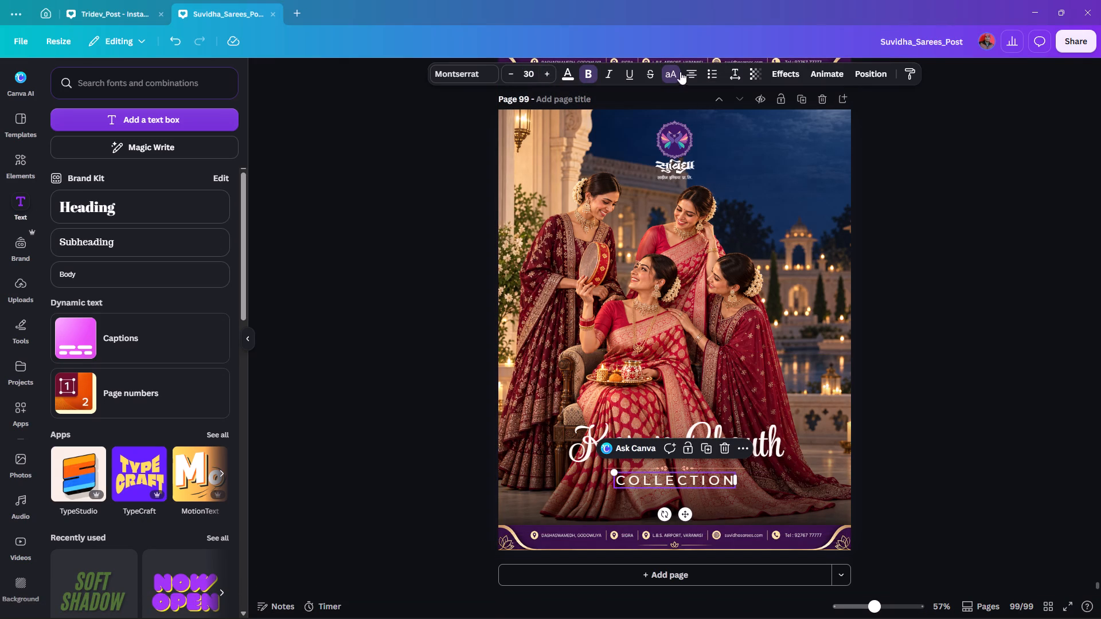
left_click(733, 73)
left_click_drag(718, 119, 726, 119)
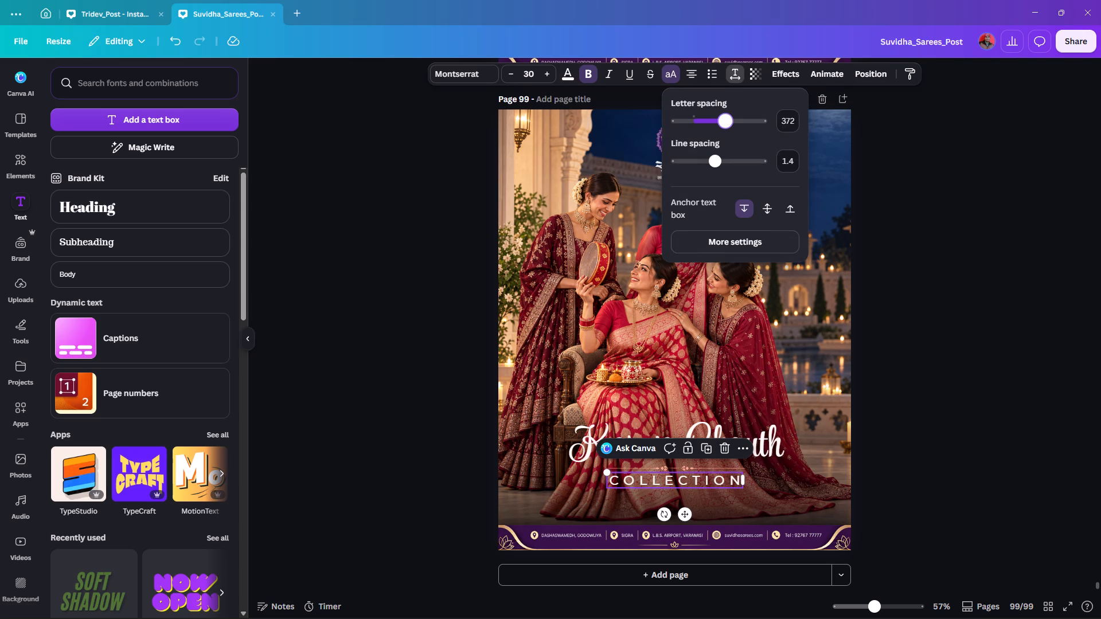
Set the letter spacing of the "COLLECTION" text to 450 and deselect it.
left_click_drag(726, 119, 733, 120)
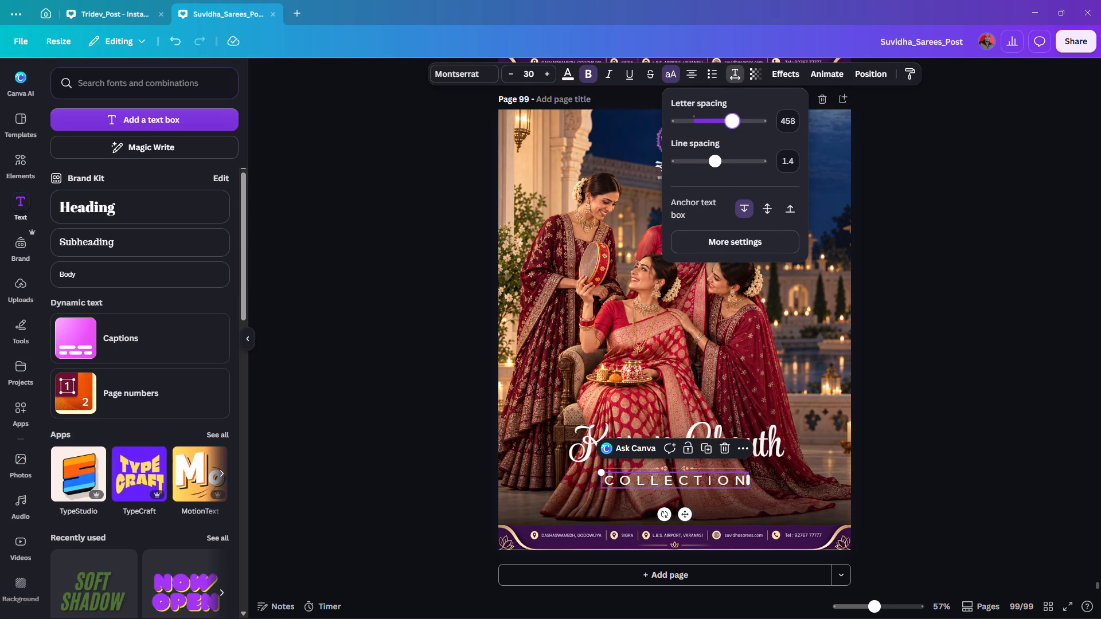
left_click_drag(733, 120, 732, 120)
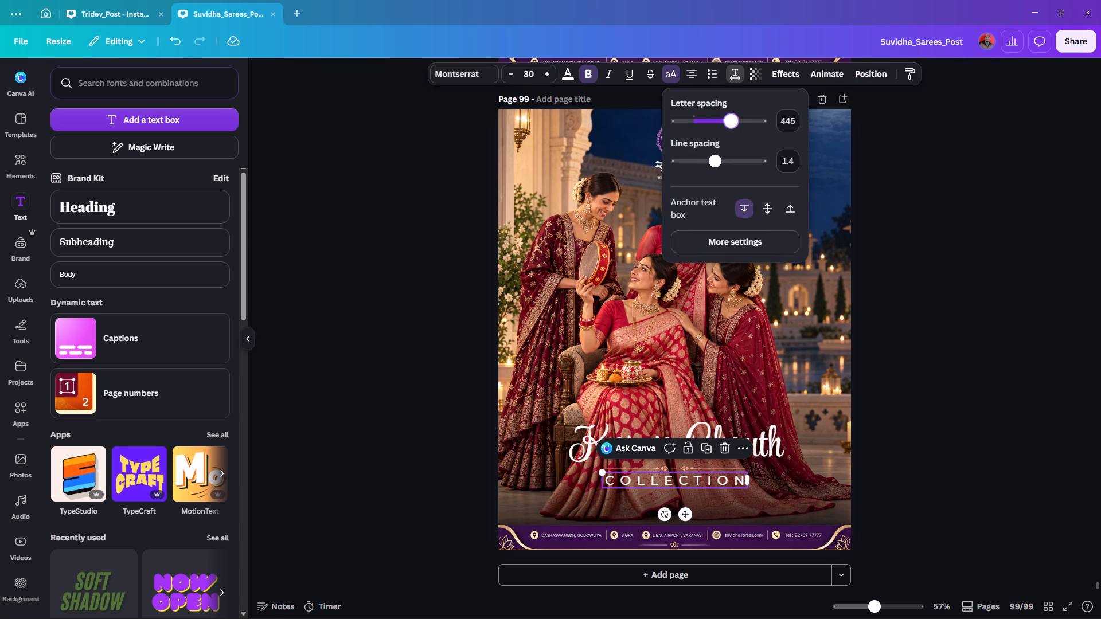
left_click_drag(732, 120, 733, 120)
left_click(792, 121)
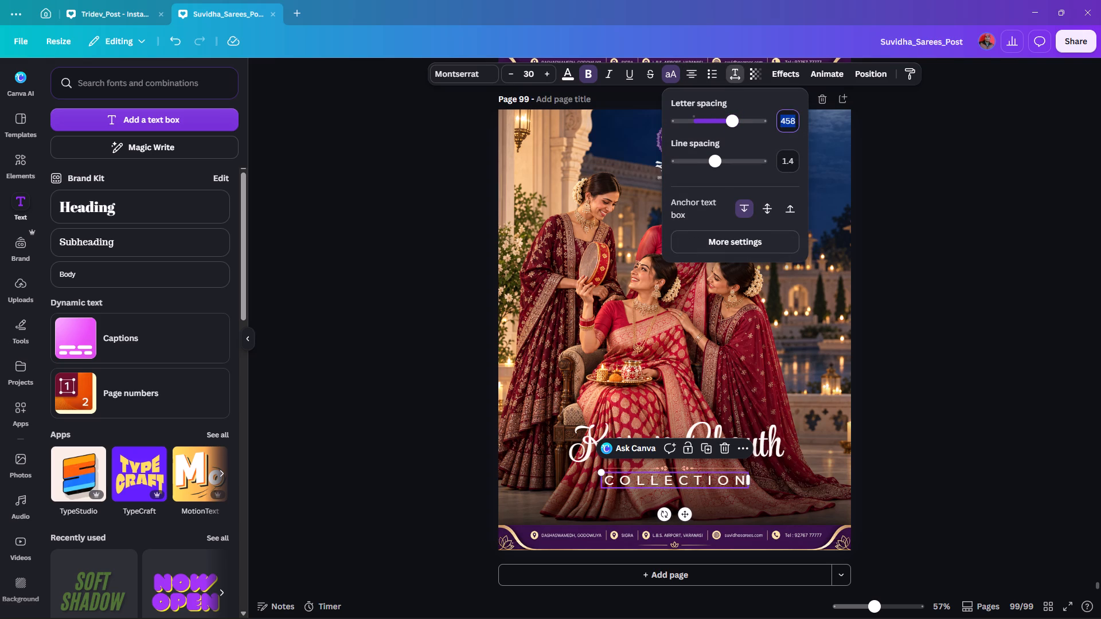
key("4")
key("5")
key("0")
key("Return")
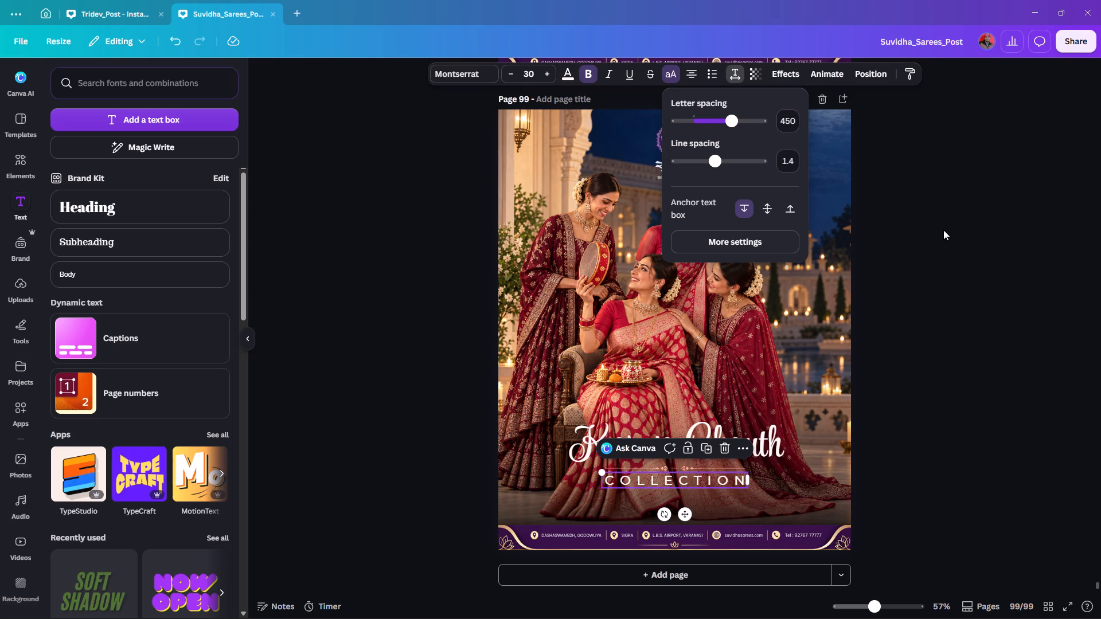
double_click(952, 238)
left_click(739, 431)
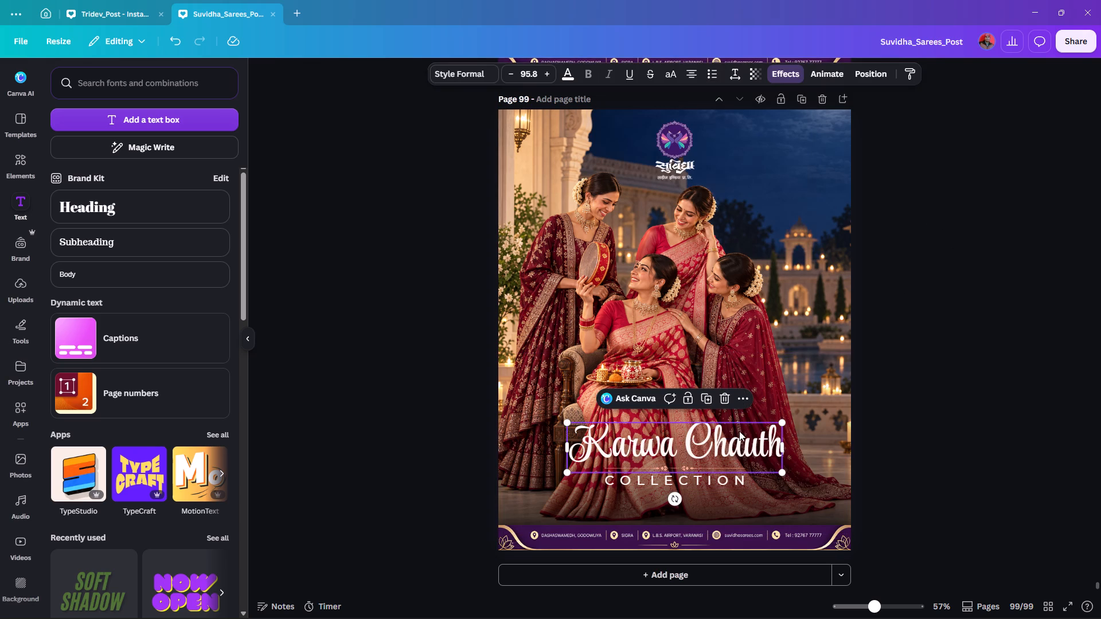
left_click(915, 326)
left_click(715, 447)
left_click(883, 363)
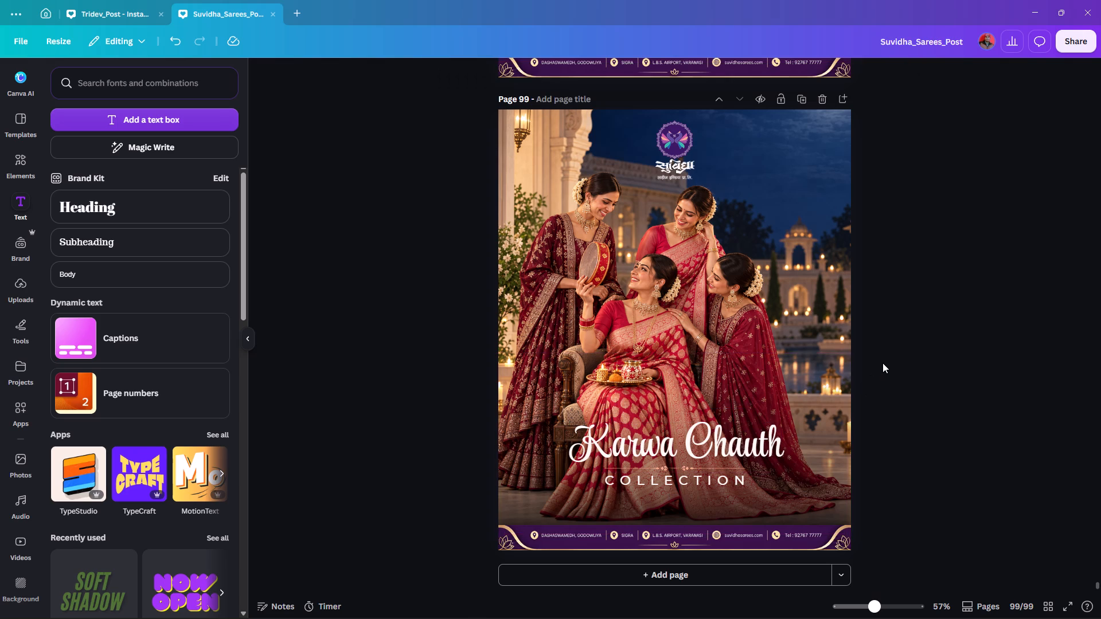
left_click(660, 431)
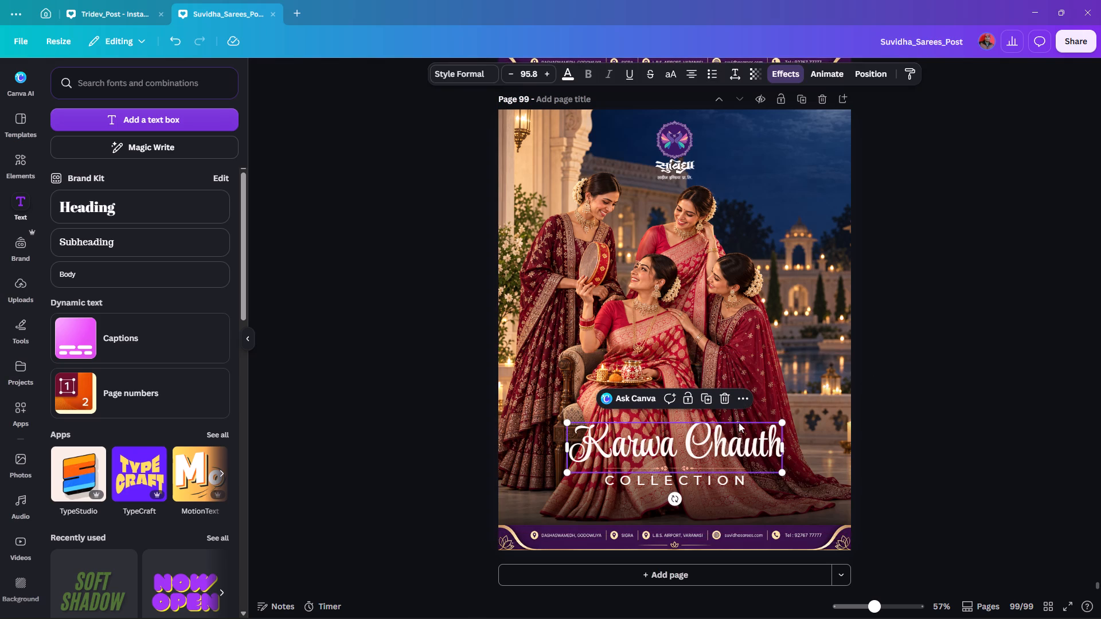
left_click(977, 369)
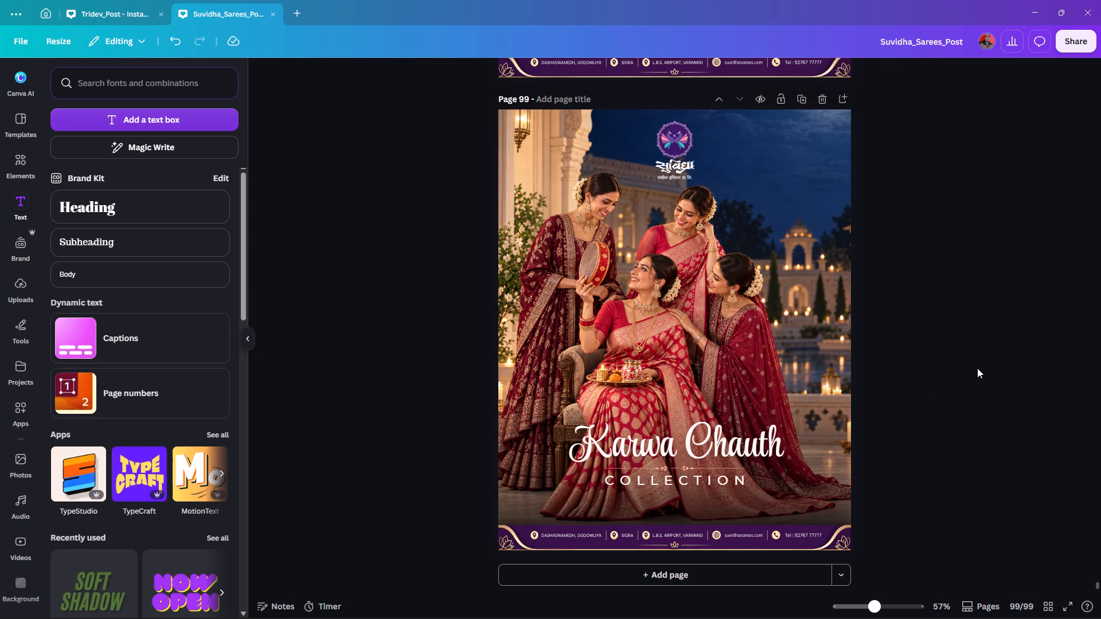
Download only the current page (99) as a high-quality PNG at 1,080 × 1,350 px.
left_click(15, 41)
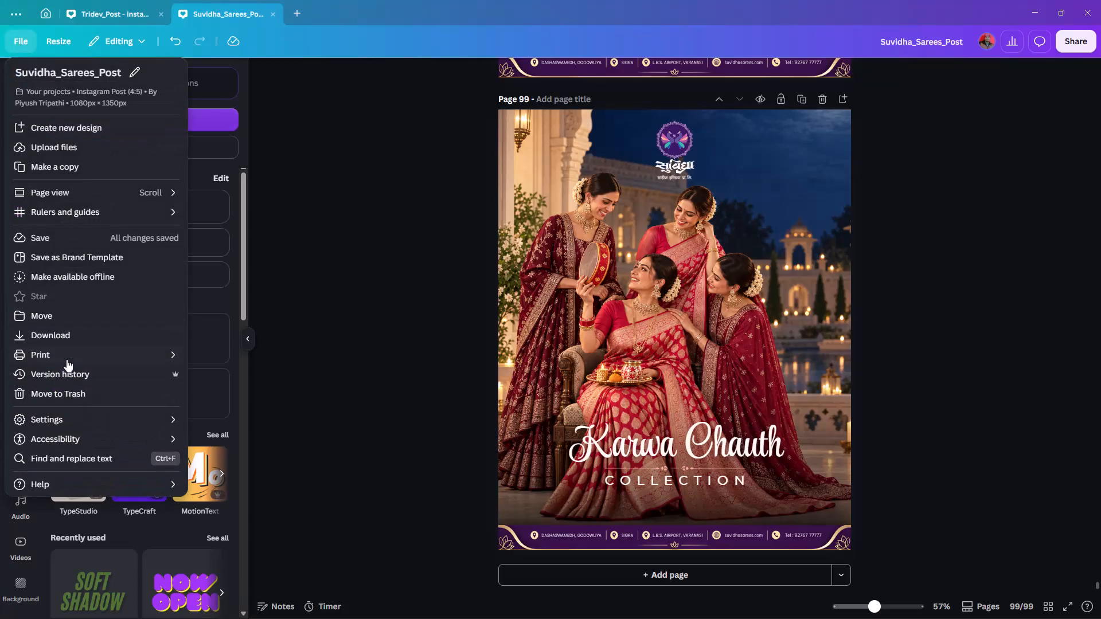
left_click(57, 337)
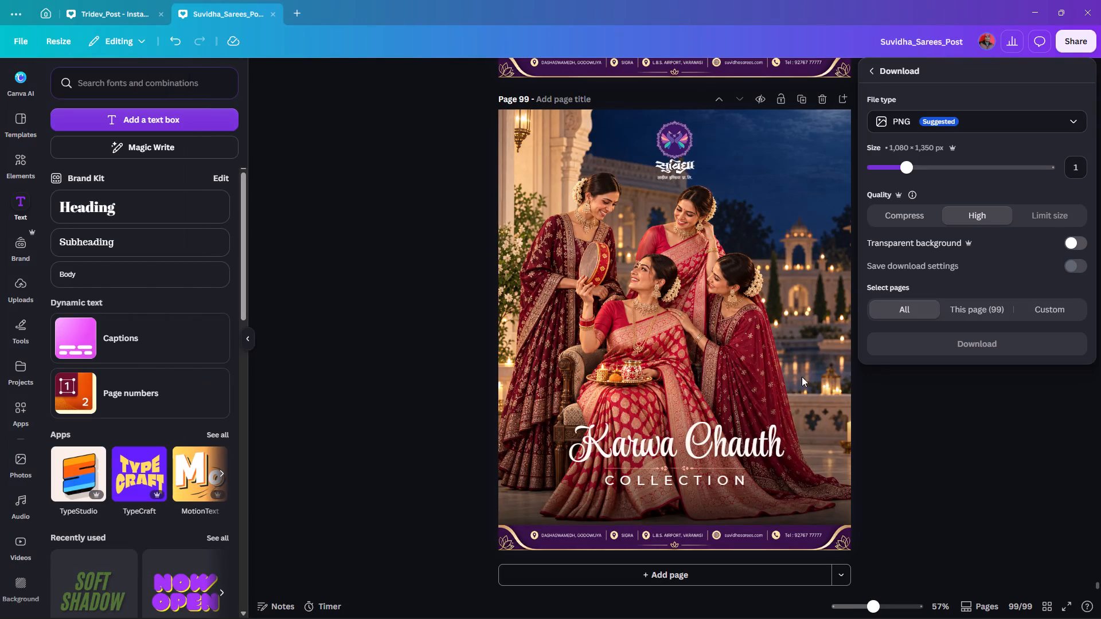
left_click(972, 311)
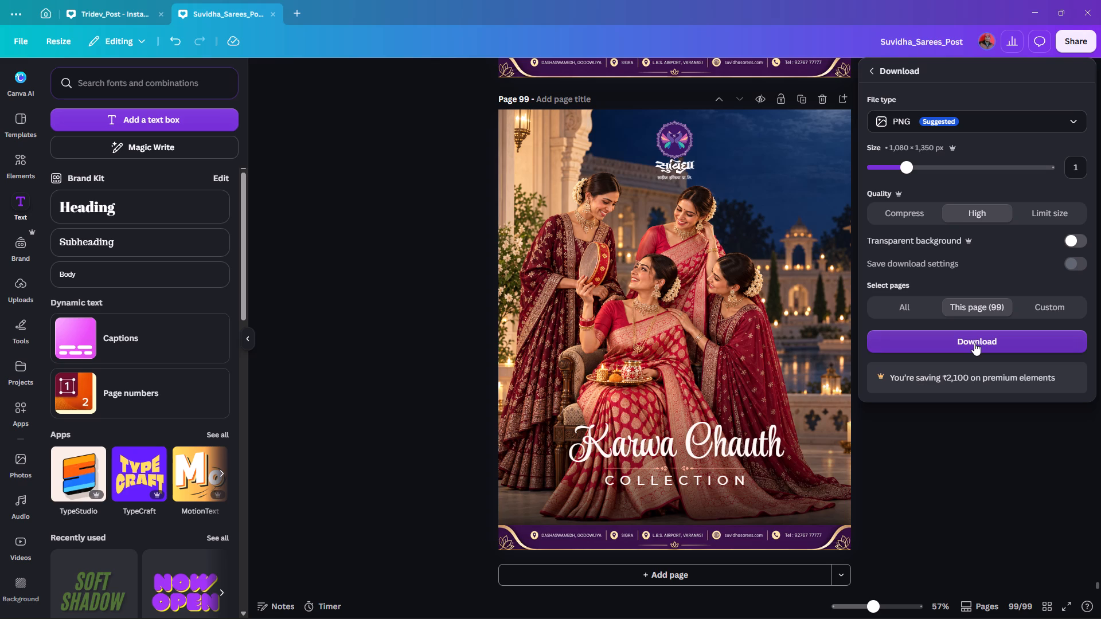
left_click(974, 343)
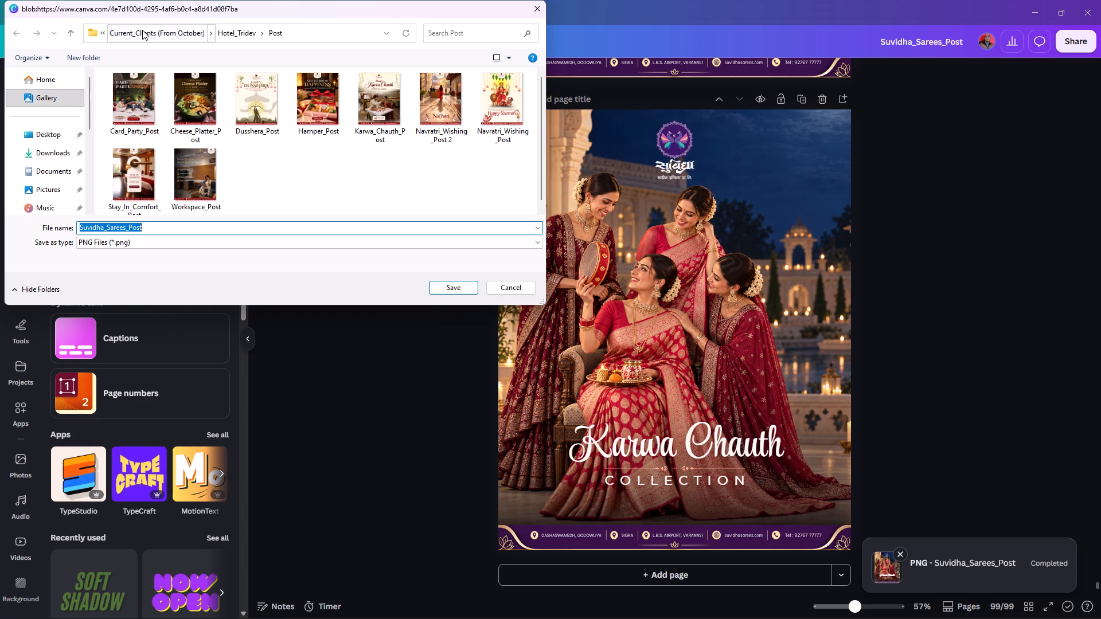
Save the PNG as Karwa_Chauth_Post in the Daily_Post folder under Current_Clients (From October) > Suvidha_Sarees > Post.
left_click(143, 30)
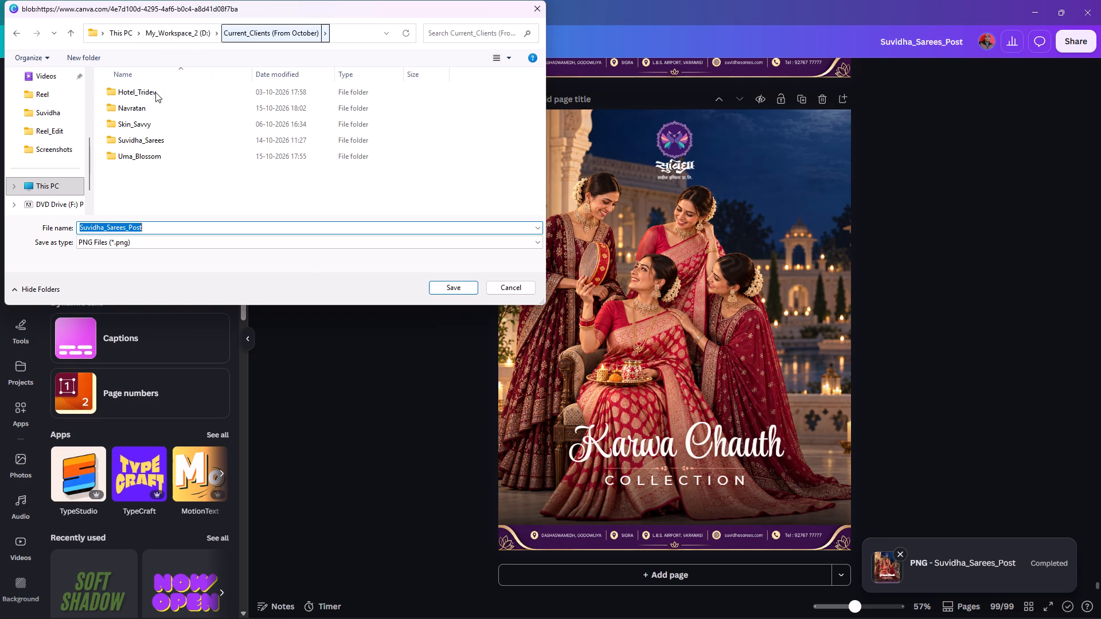
double_click(142, 138)
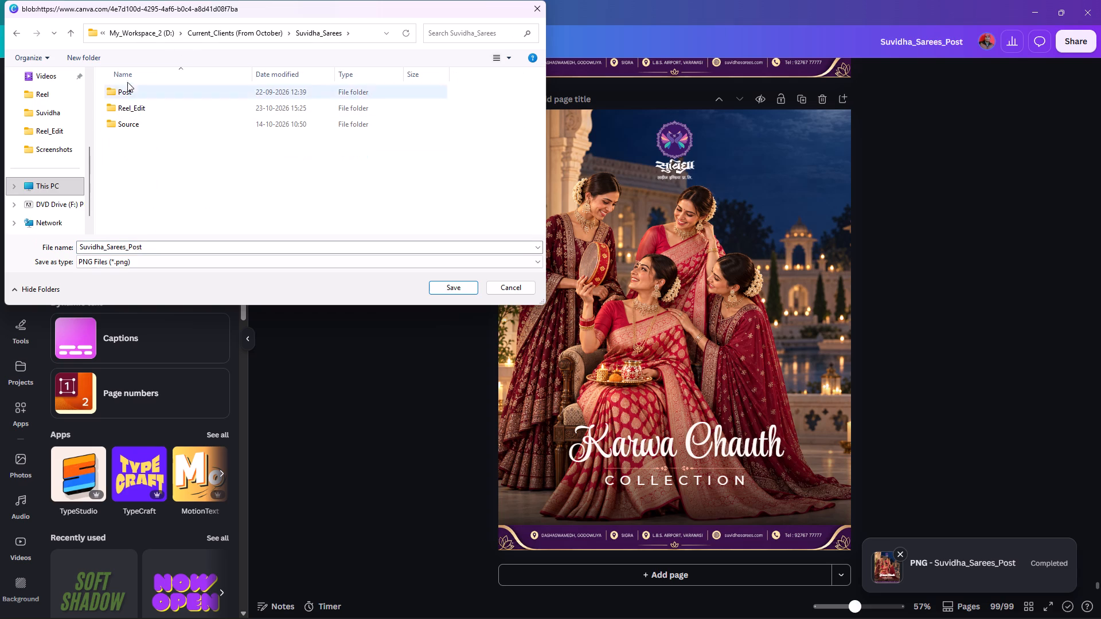
double_click(134, 92)
double_click(169, 93)
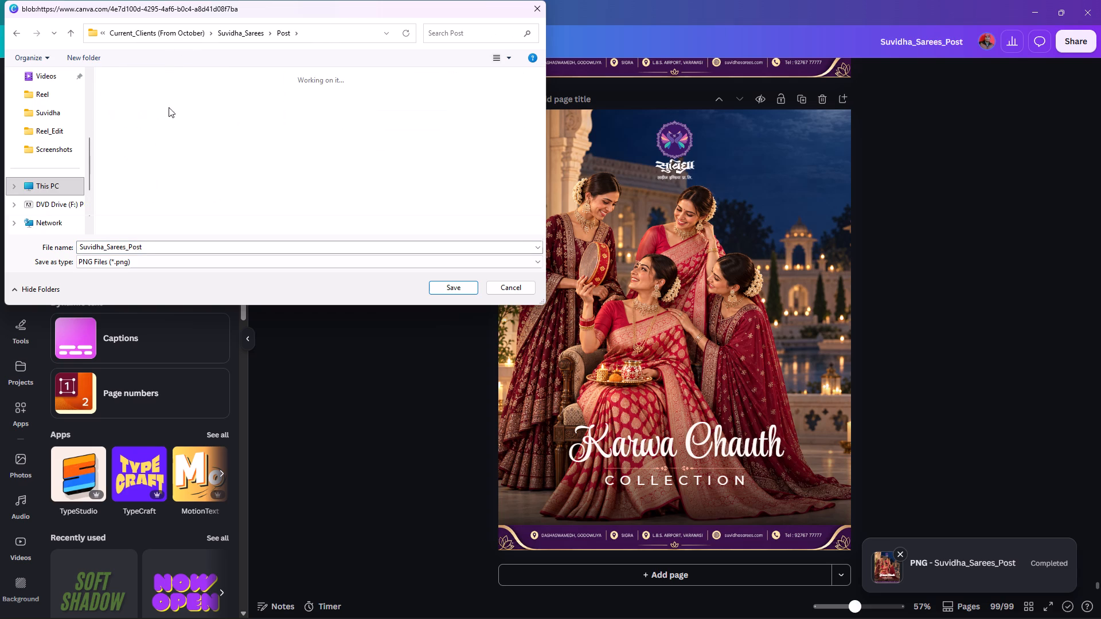
left_click(167, 231)
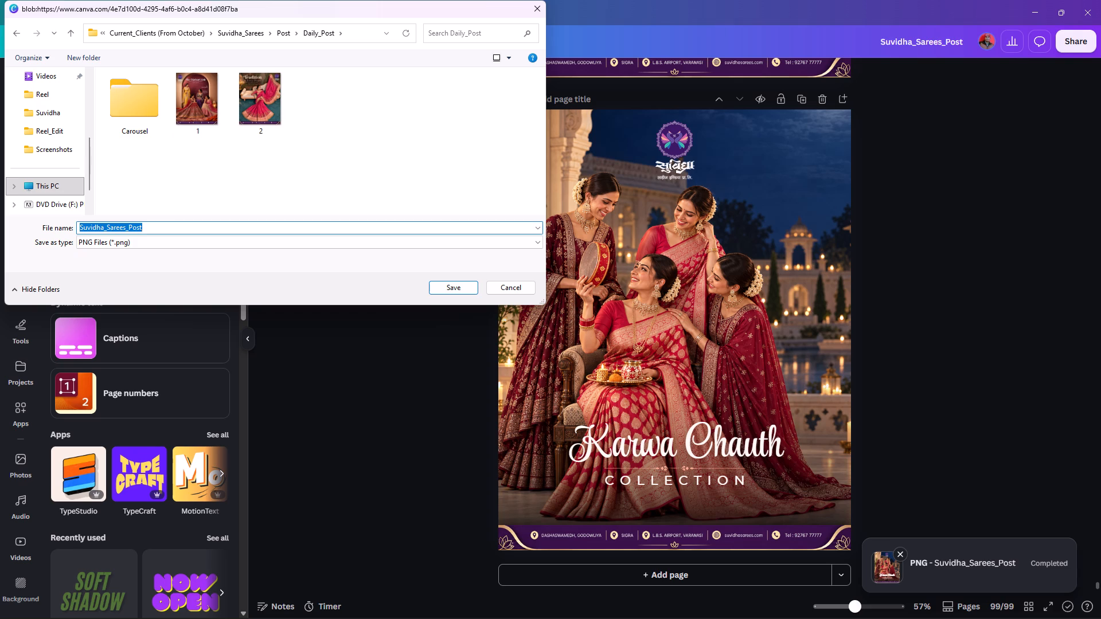
type("Karwa")
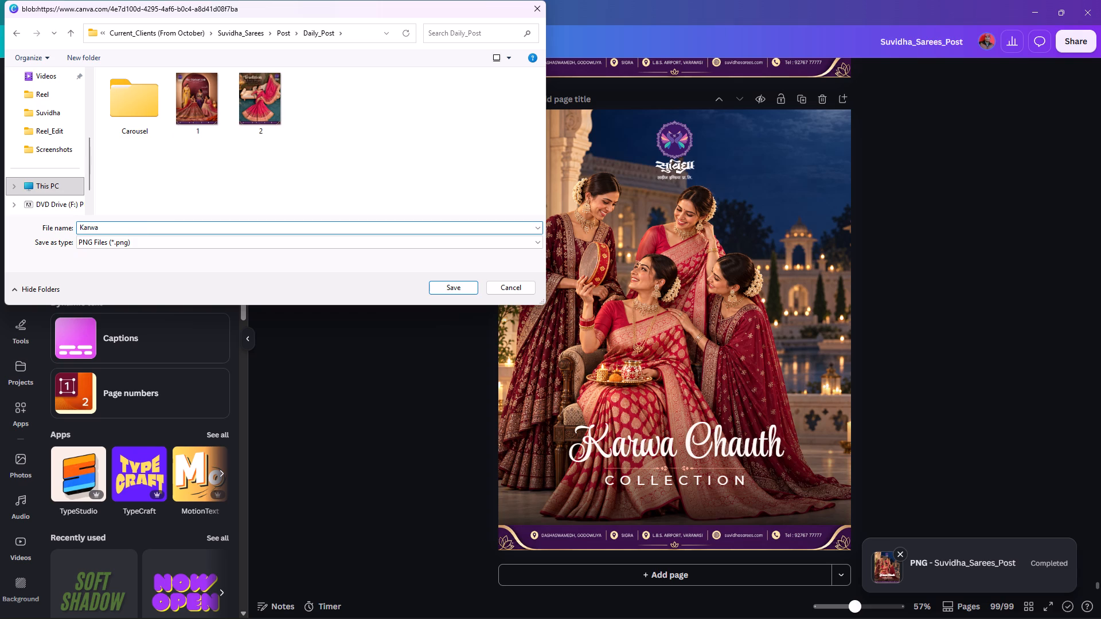
type("_Chauth")
key("shift+parenright")
key("BackSpace")
type("_Posy")
key("BackSpace")
key("t")
left_click(469, 287)
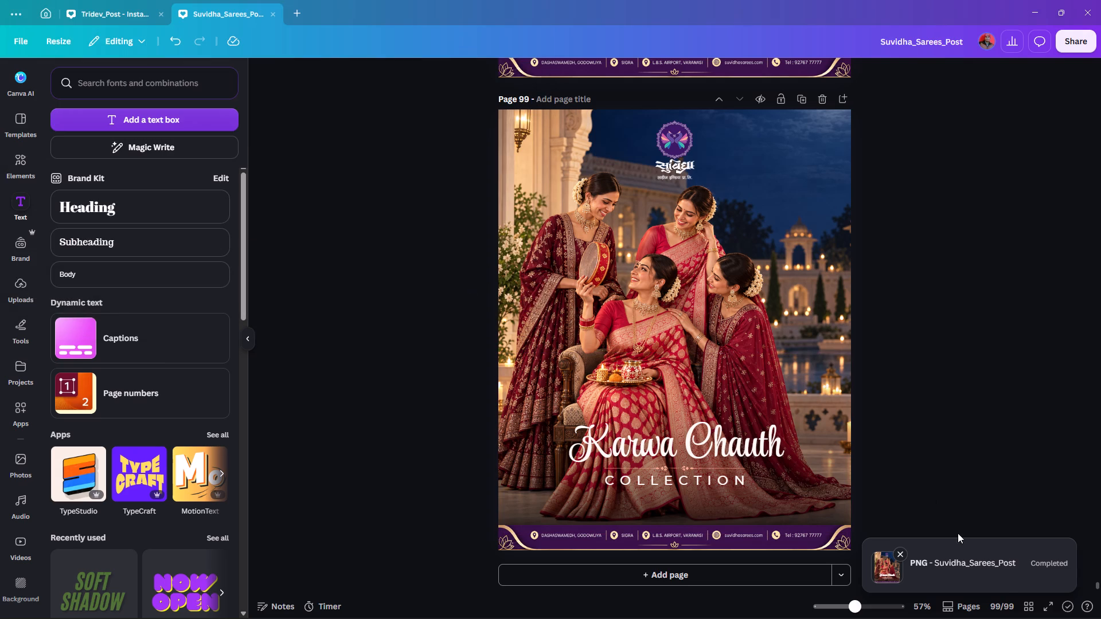
left_click(927, 499)
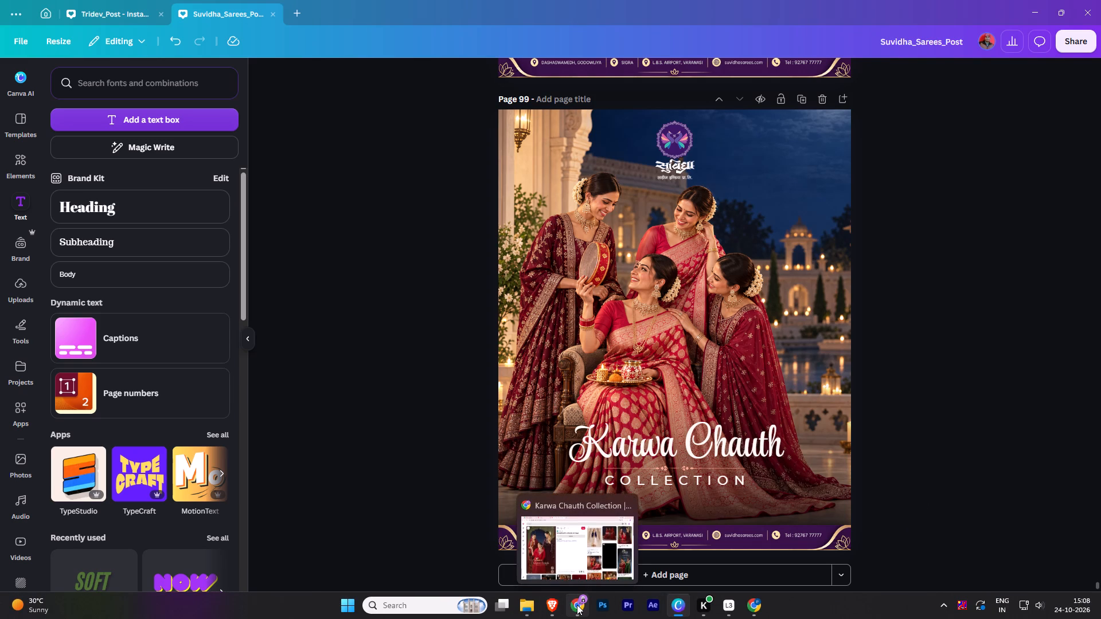
In File Explorer, go from the Hotel_Tridev posts to the Daily_Post folder under Suvidha_Sarees > Post on drive D.
left_click(530, 604)
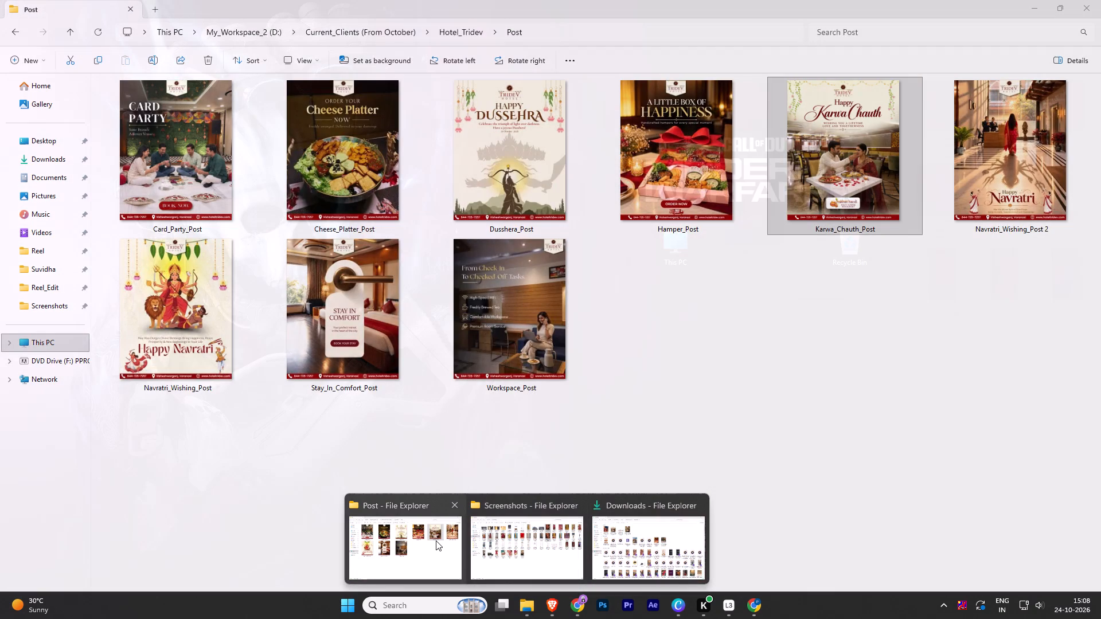
left_click(436, 540)
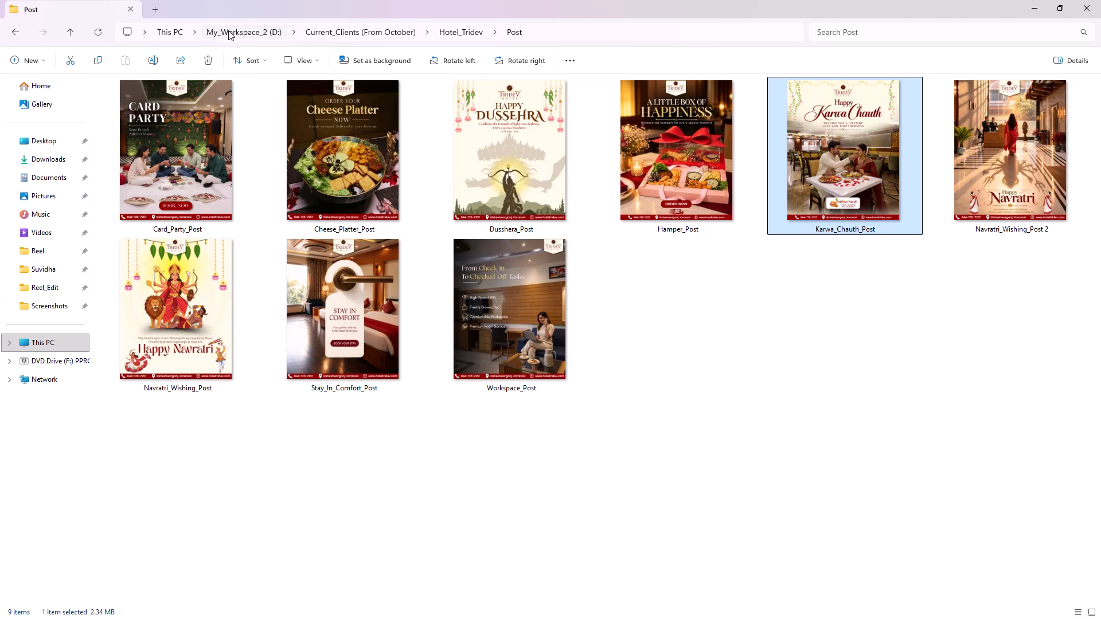
left_click(228, 30)
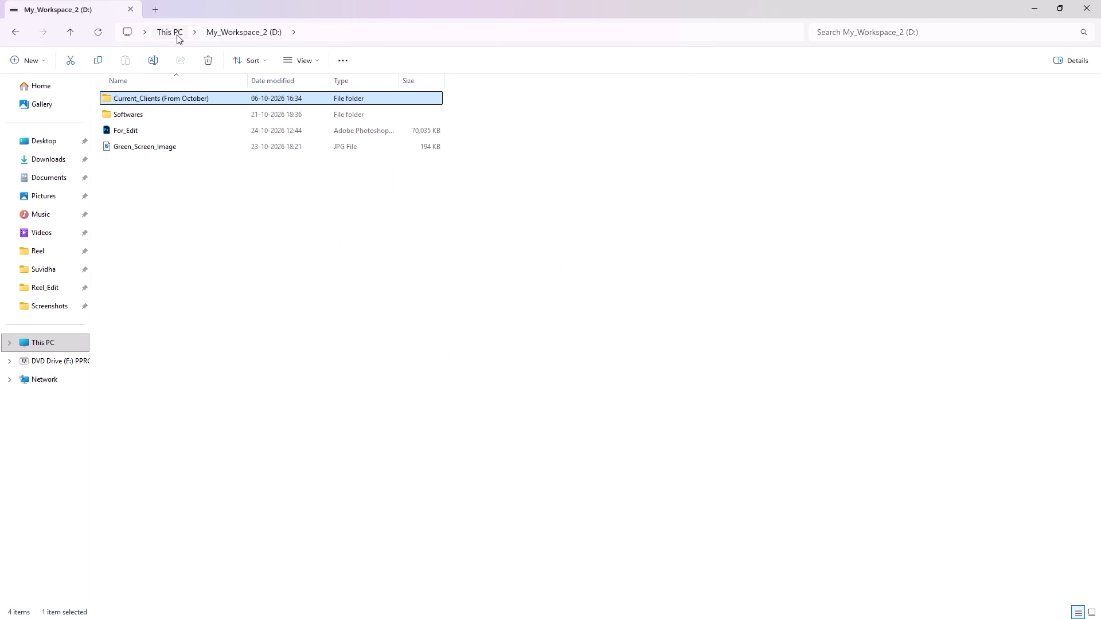
double_click(149, 98)
double_click(146, 145)
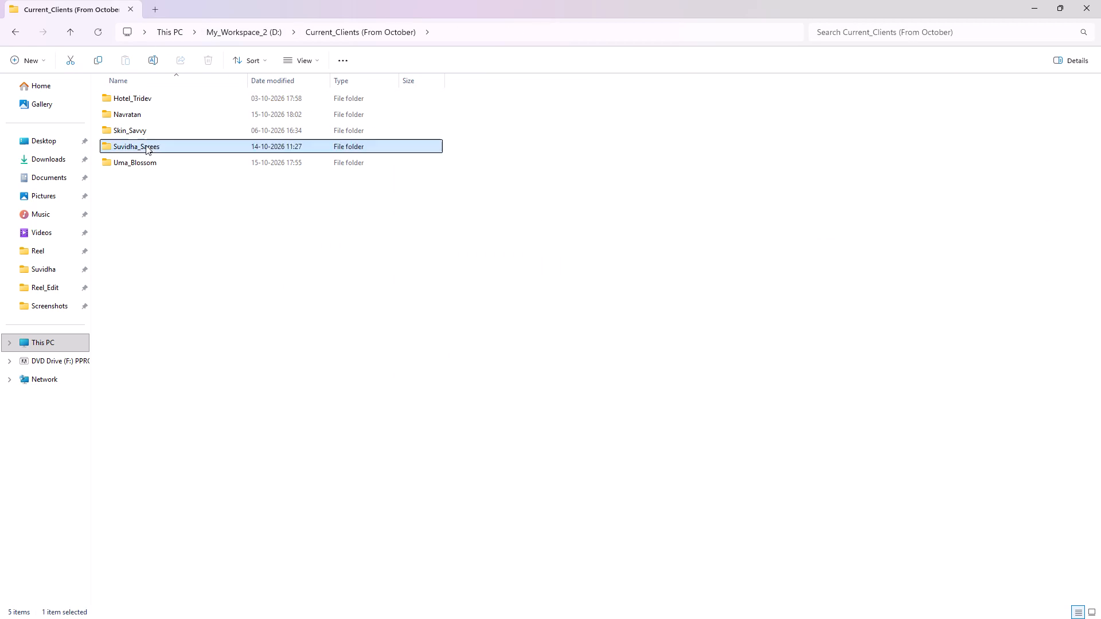
double_click(132, 96)
double_click(161, 97)
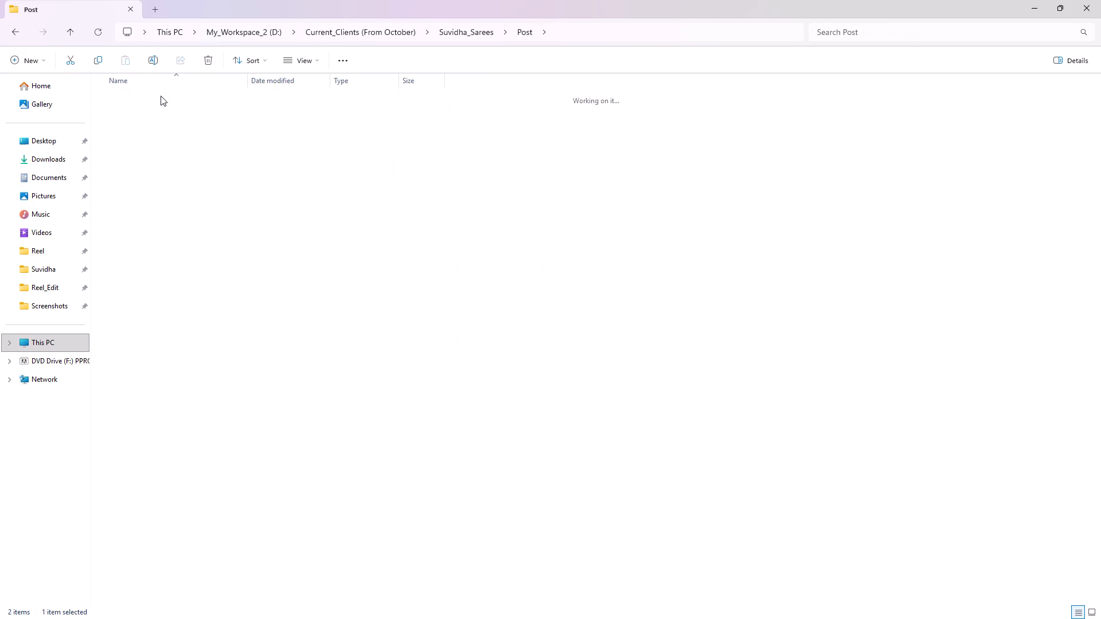
left_click(346, 275)
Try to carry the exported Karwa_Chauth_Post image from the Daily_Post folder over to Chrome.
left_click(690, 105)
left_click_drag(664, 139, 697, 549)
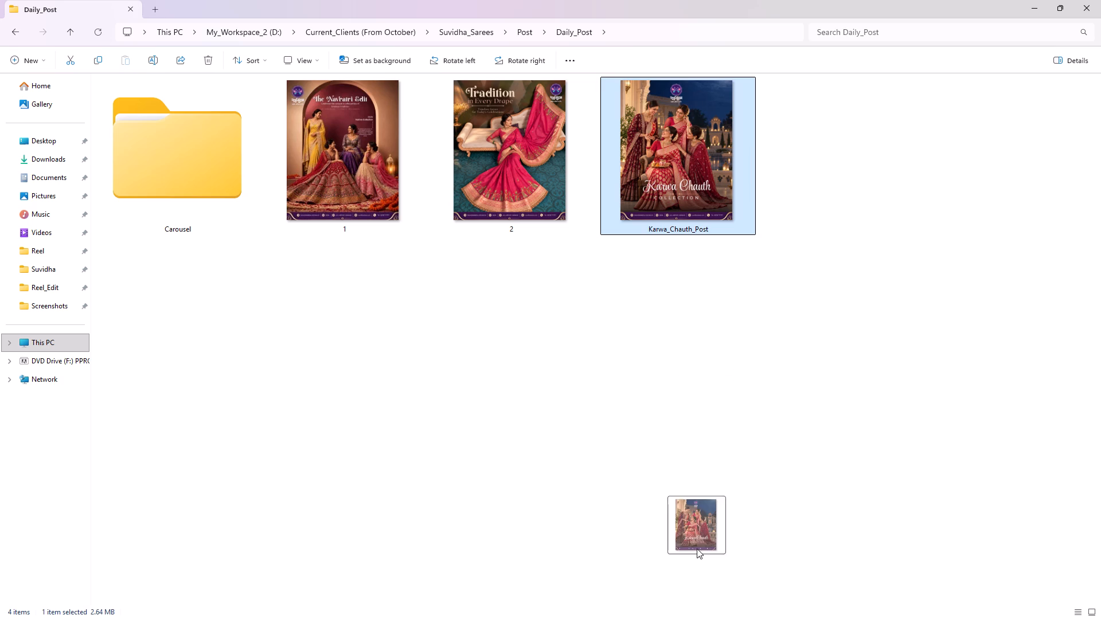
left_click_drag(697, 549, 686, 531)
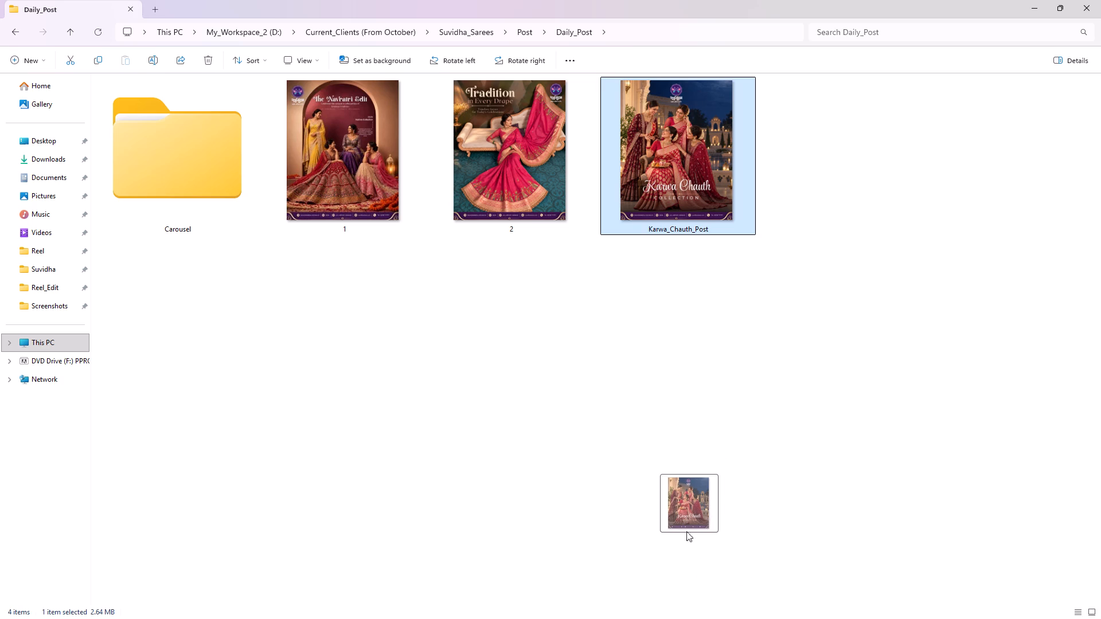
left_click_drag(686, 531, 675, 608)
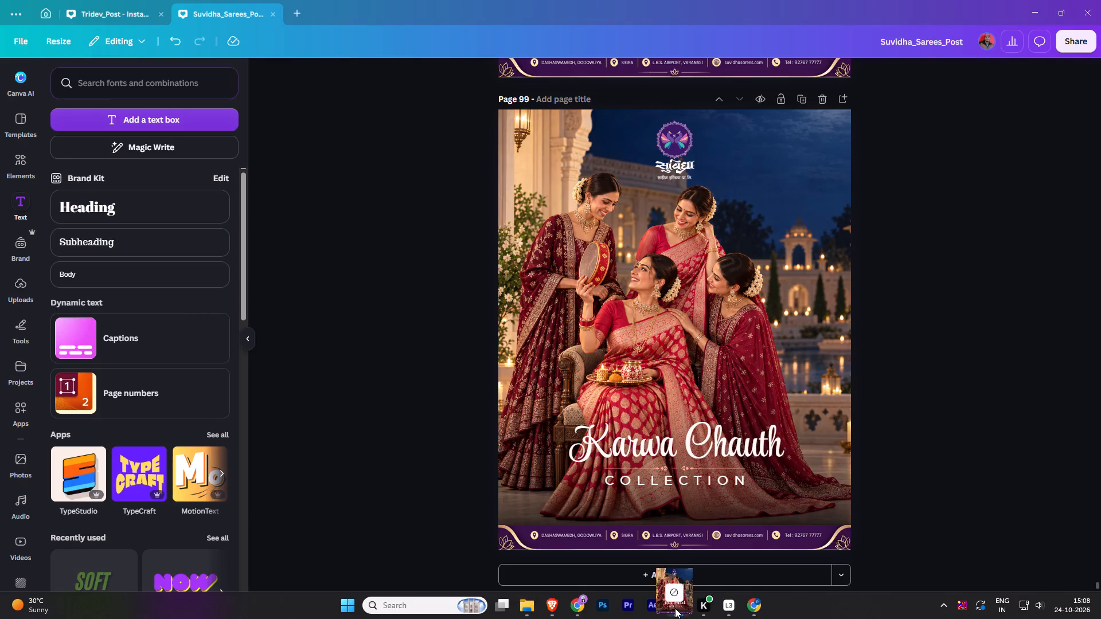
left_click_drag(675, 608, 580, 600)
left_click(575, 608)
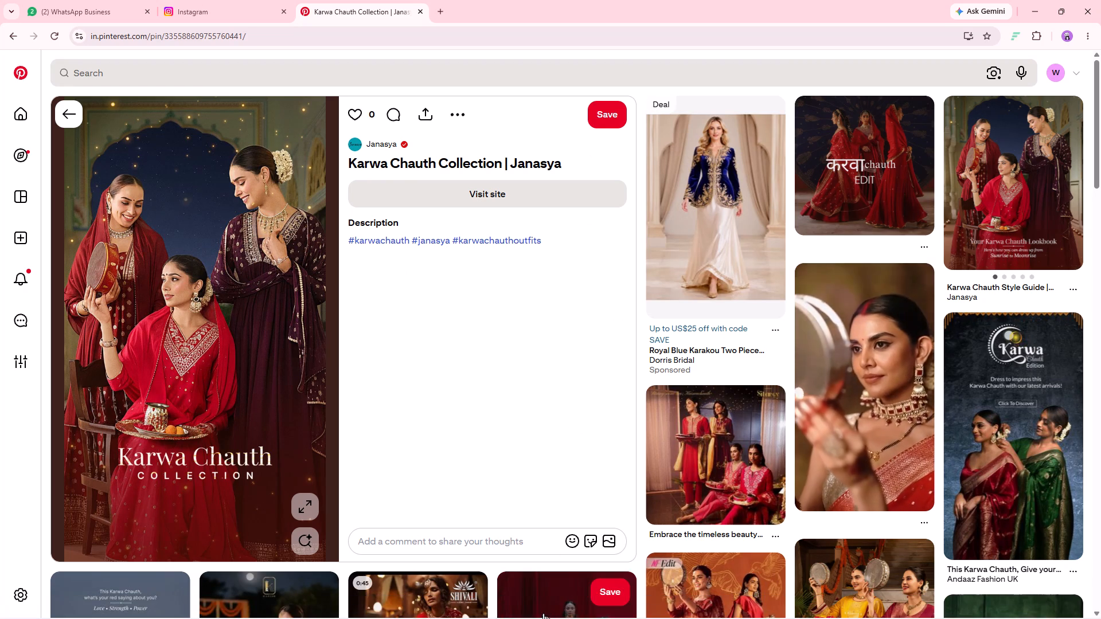
Return to the Daily_Post folder in File Explorer and pick the Karwa_Chauth_Post image again.
left_click(530, 605)
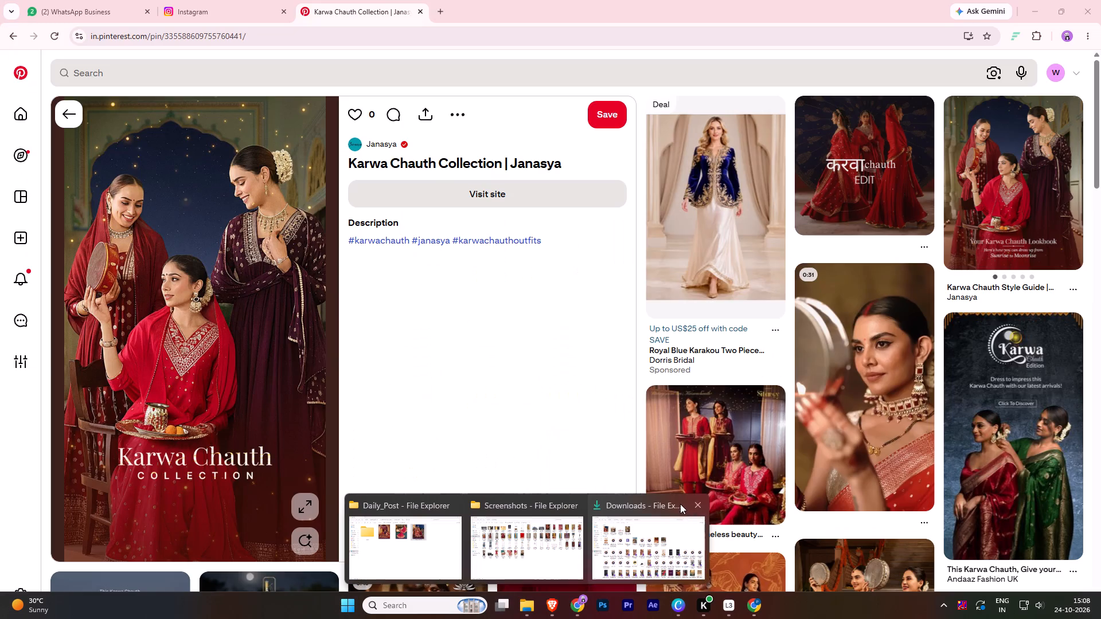
left_click(579, 503)
left_click(493, 547)
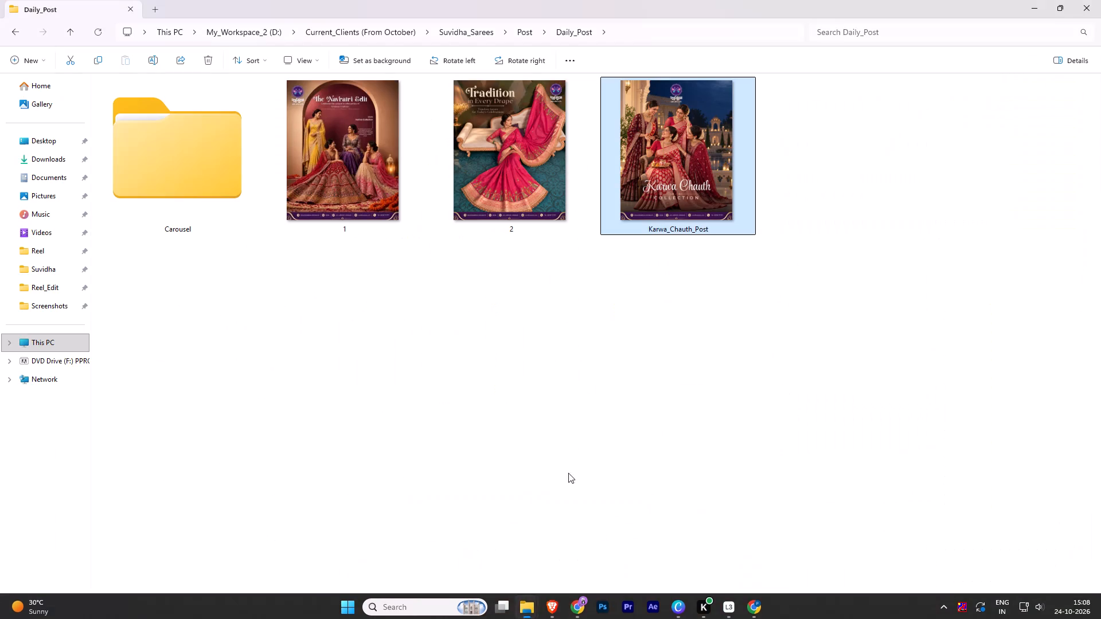
left_click(676, 181)
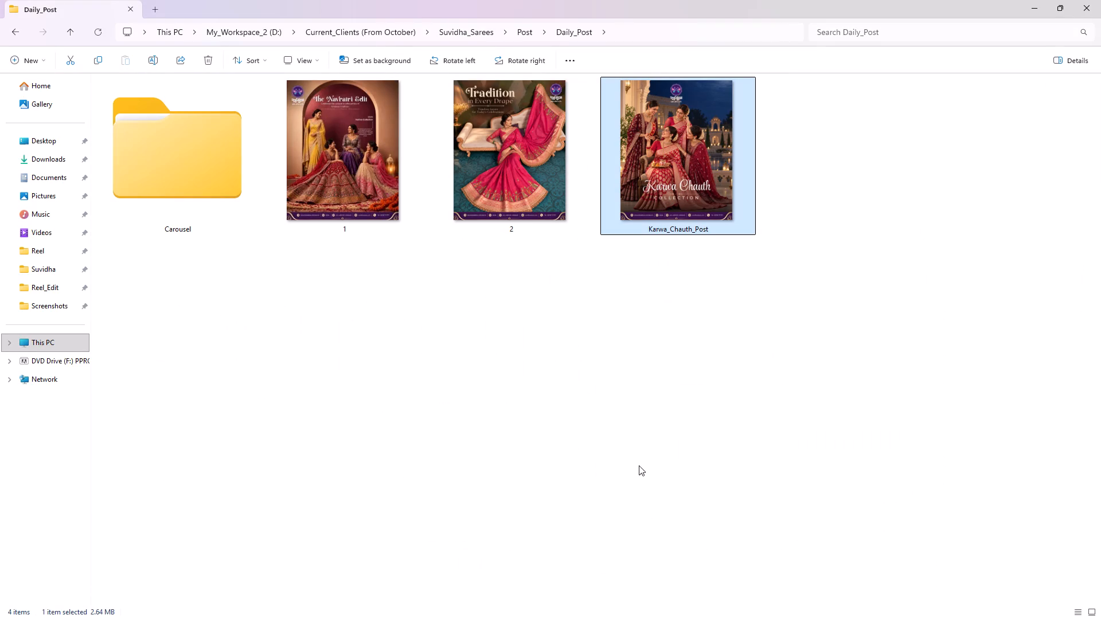